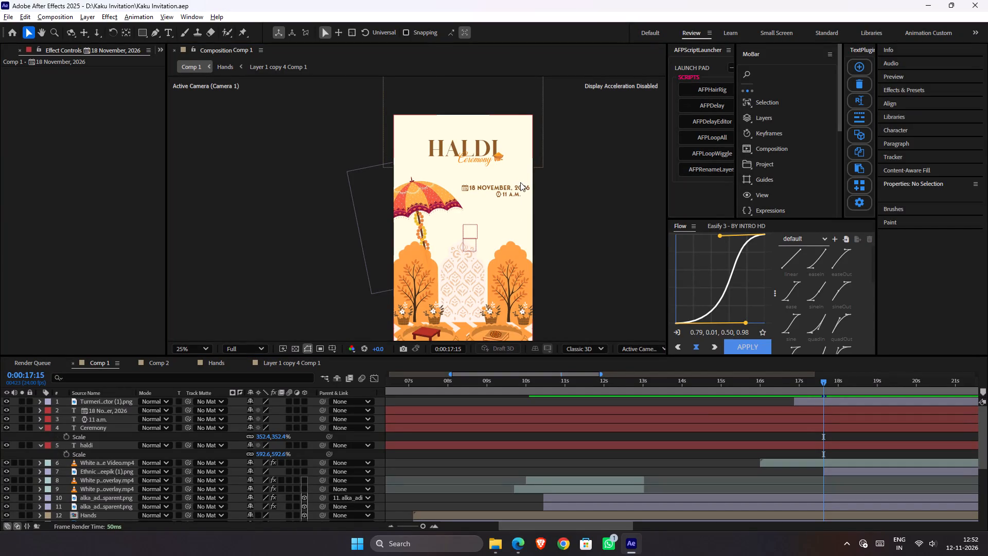
Move the "11 A.M." text beneath the date, lining up its left end with the date, at about X 630, Y 641.
scroll(520, 183, "up", 4)
scroll(525, 184, "down", 2)
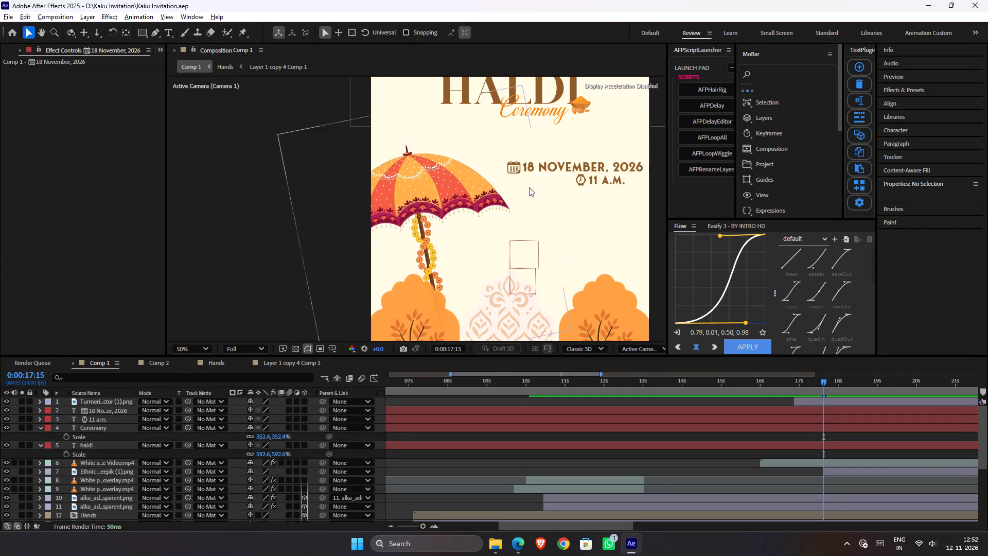
left_click_drag(610, 178, 552, 178)
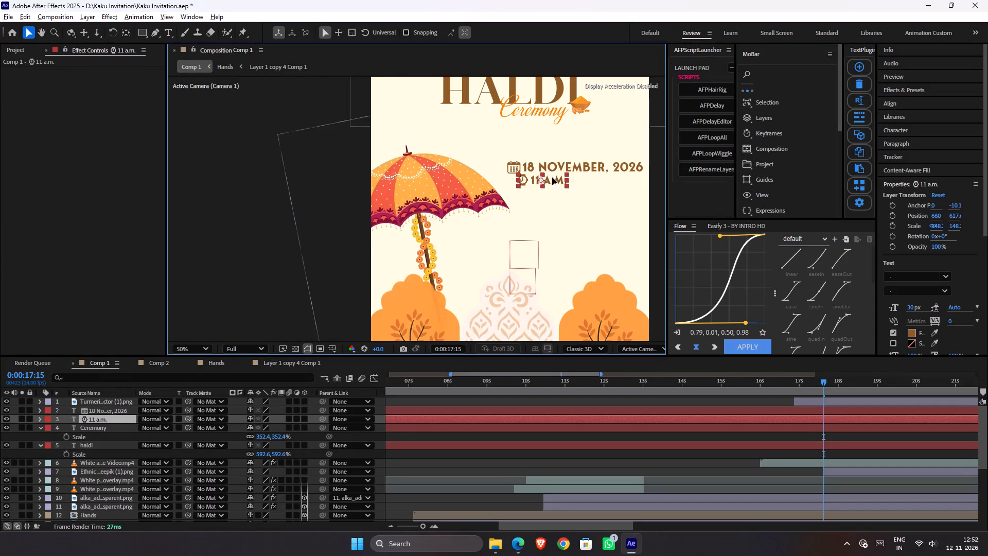
left_click_drag(552, 178, 542, 184)
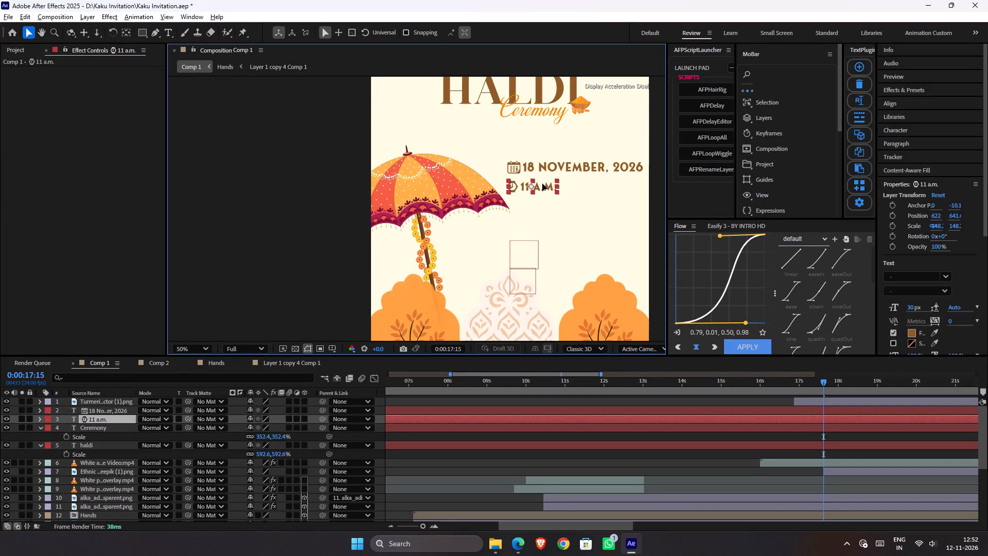
left_click_drag(542, 184, 543, 184)
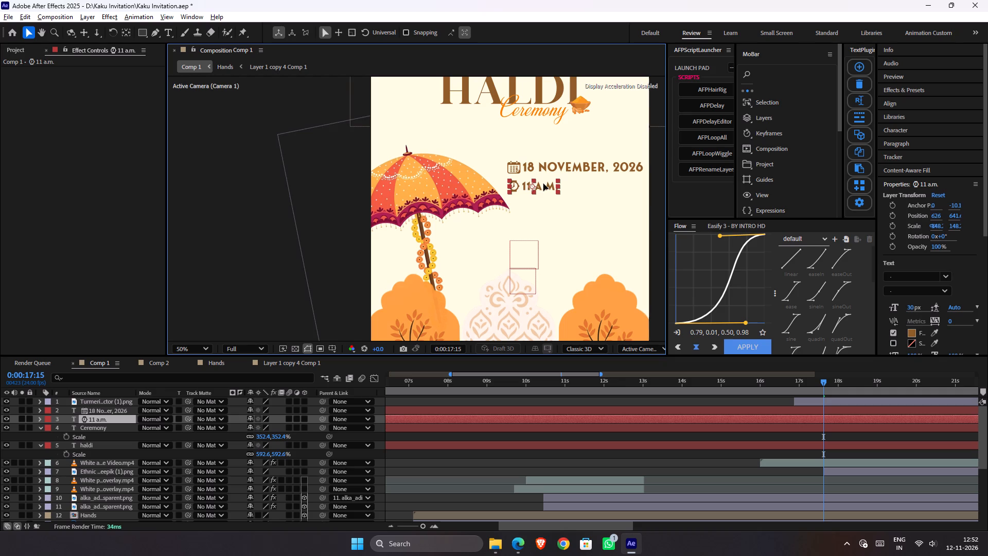
left_click_drag(543, 184, 544, 184)
left_click(652, 202)
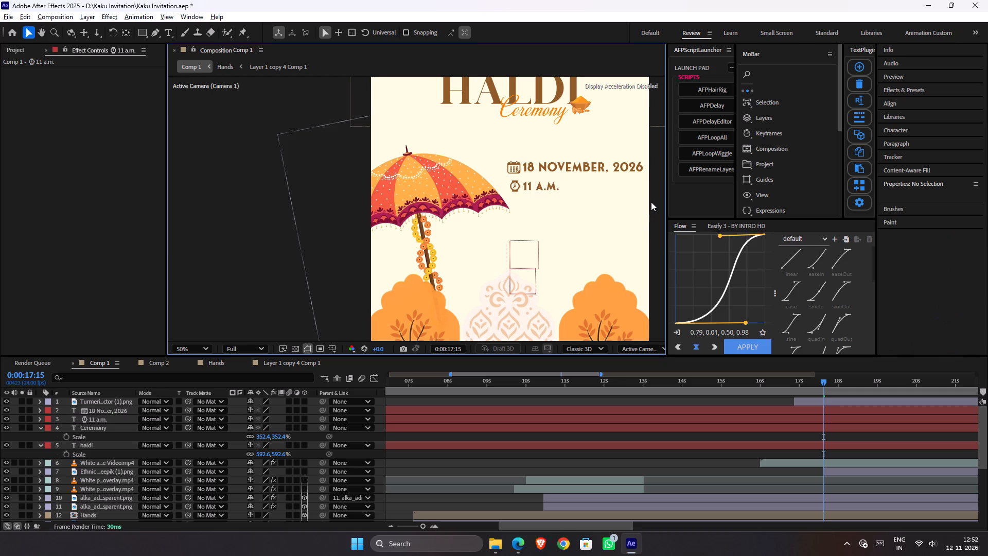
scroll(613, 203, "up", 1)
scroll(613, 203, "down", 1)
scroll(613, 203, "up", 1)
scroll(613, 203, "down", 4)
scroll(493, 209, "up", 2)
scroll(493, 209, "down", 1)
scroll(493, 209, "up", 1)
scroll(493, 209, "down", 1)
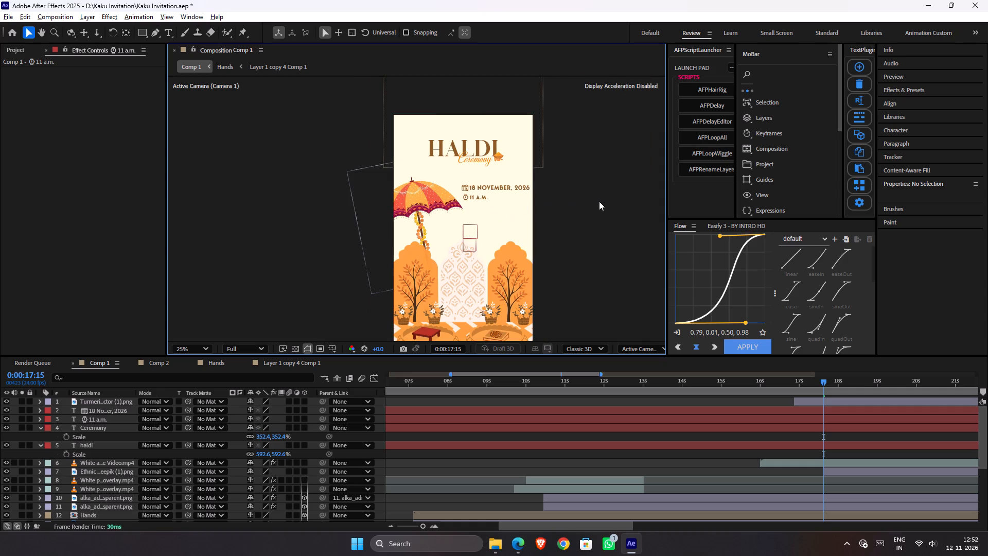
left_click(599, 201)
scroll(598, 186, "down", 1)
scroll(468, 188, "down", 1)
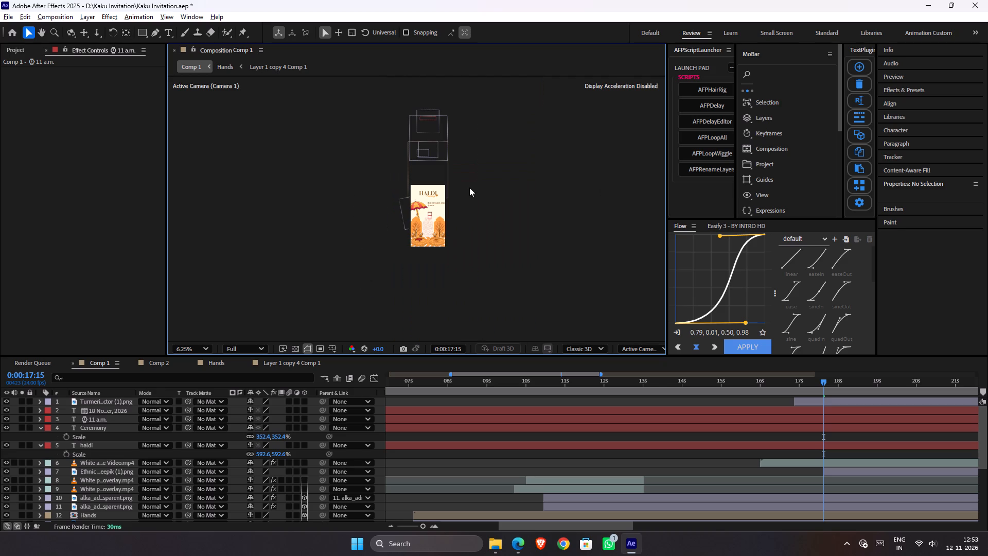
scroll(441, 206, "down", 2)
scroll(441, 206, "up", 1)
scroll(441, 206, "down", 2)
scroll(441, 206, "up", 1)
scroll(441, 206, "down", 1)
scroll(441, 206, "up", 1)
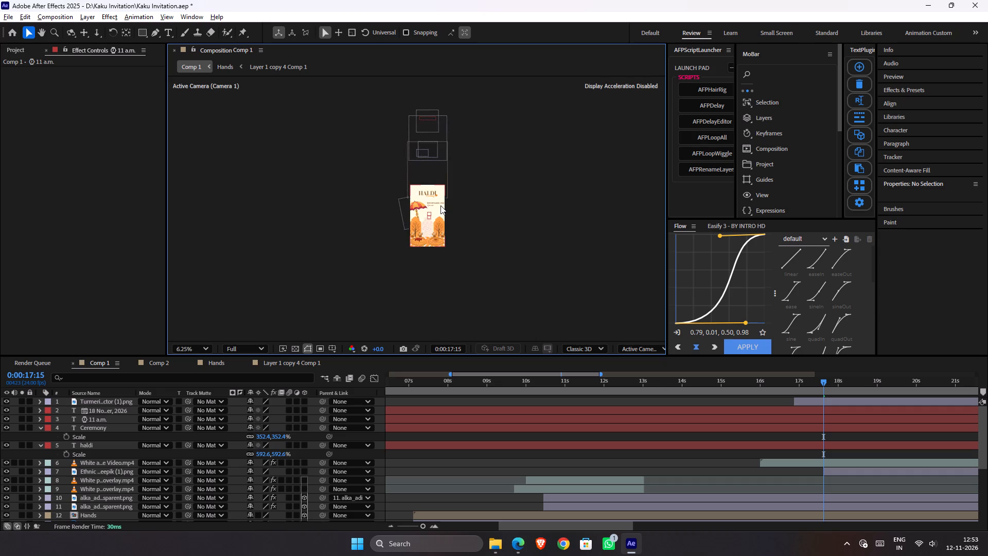
Set the "18 November, 2026" text layer's scale to 148.2% to match the "11 A.M." text.
scroll(440, 205, "up", 2)
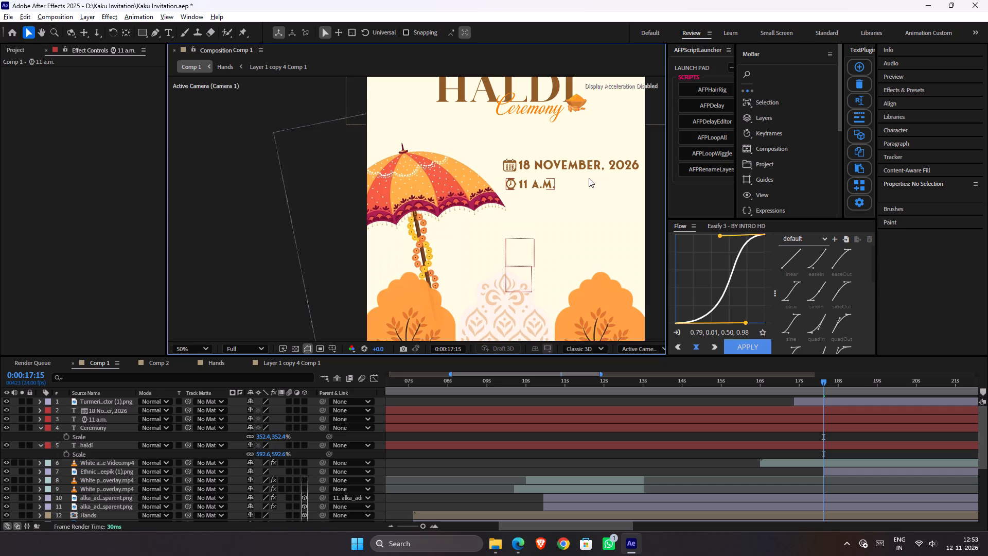
left_click(541, 184)
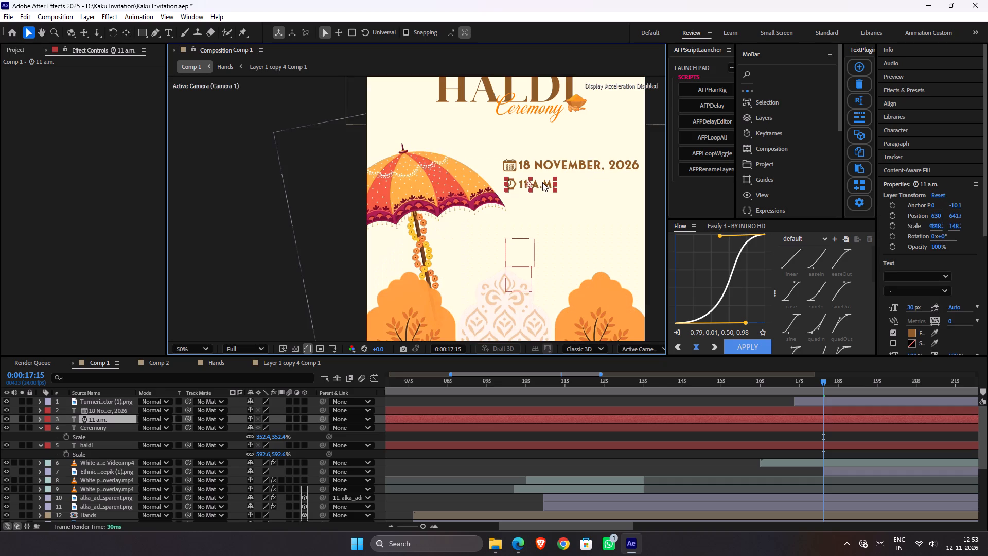
key("s")
key("s")
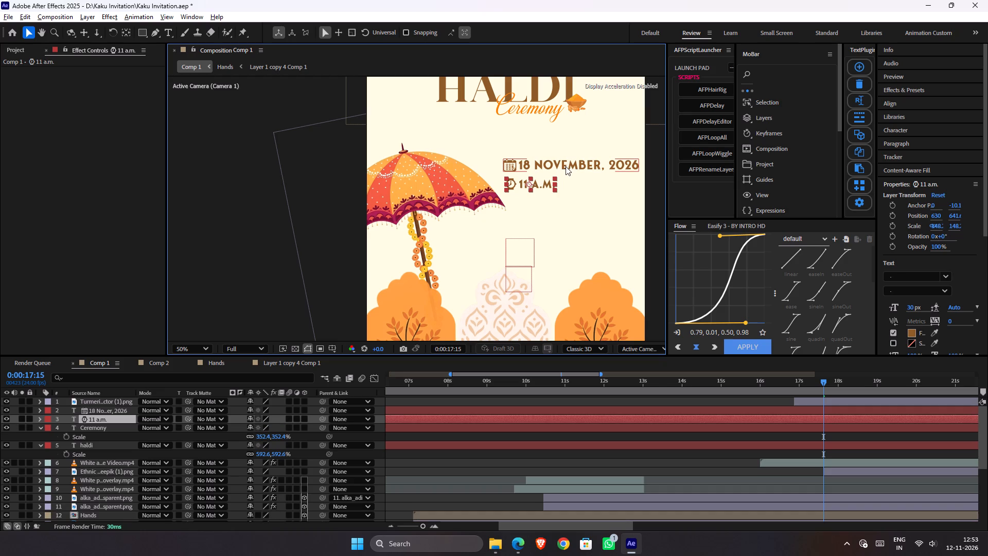
left_click(567, 165)
key("s")
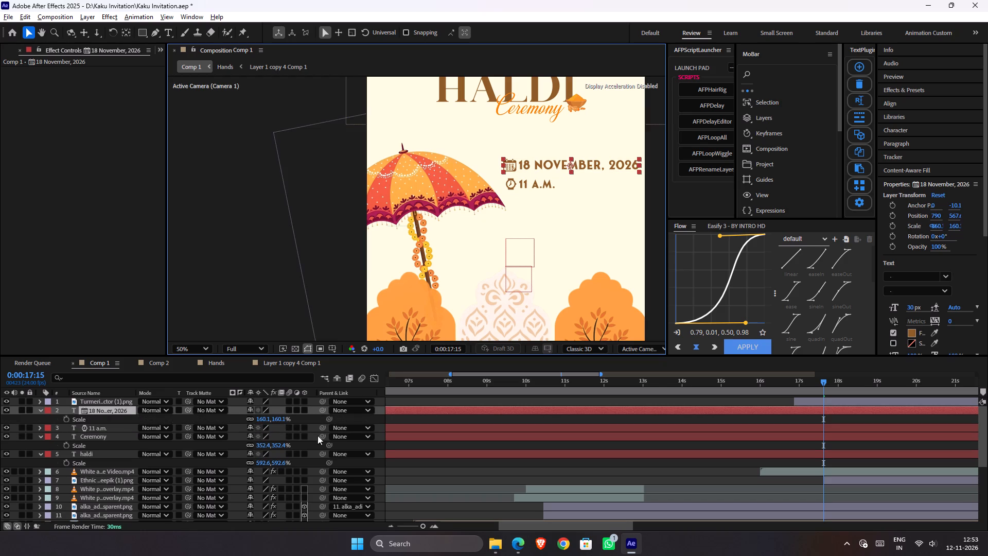
left_click(280, 416)
type("148")
type(".2")
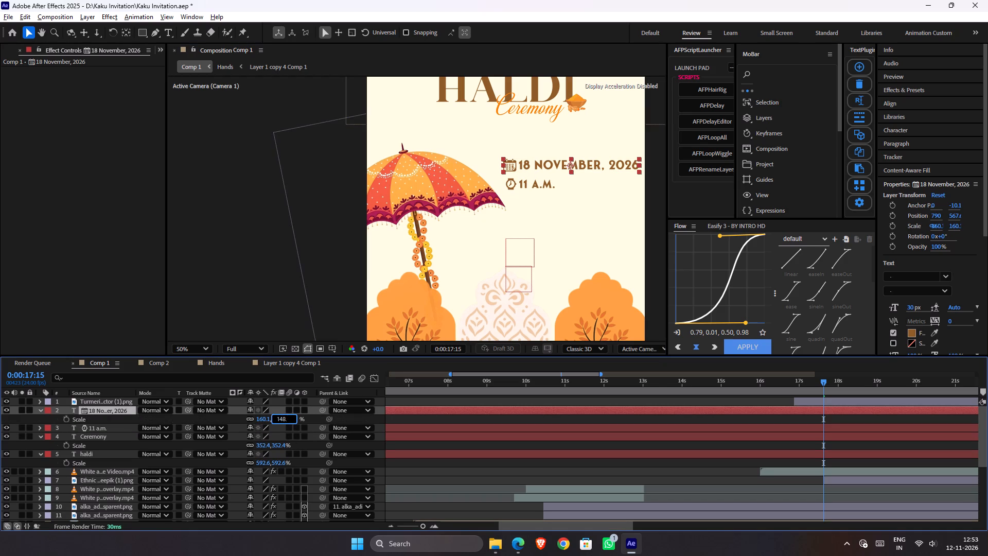
key("Return")
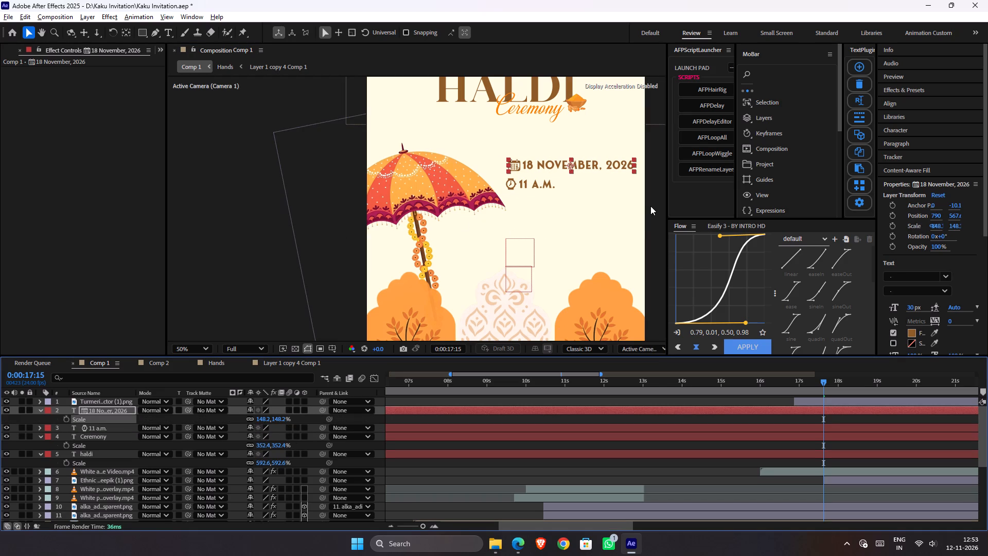
left_click(651, 205)
Move the "18 November, 2026" text up beneath the Haldi Ceremony title, to about X 744, Y 473.
scroll(568, 210, "down", 1)
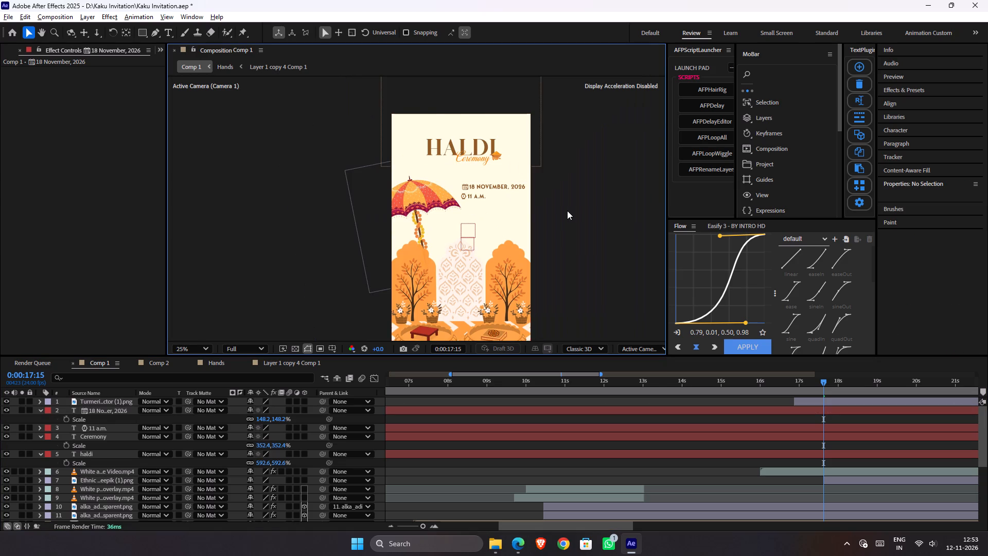
scroll(567, 211, "up", 1)
left_click_drag(577, 165, 544, 152)
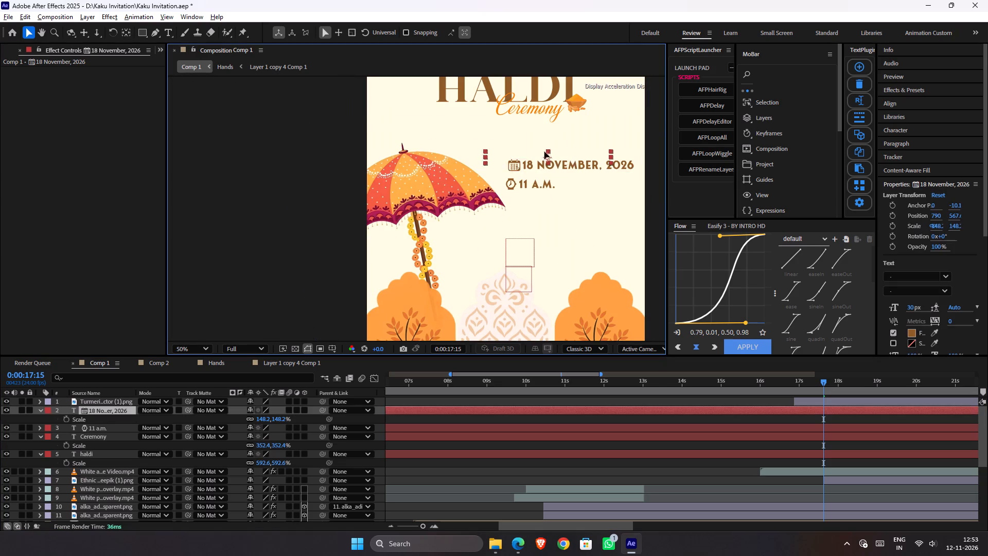
left_click_drag(544, 152, 509, 132)
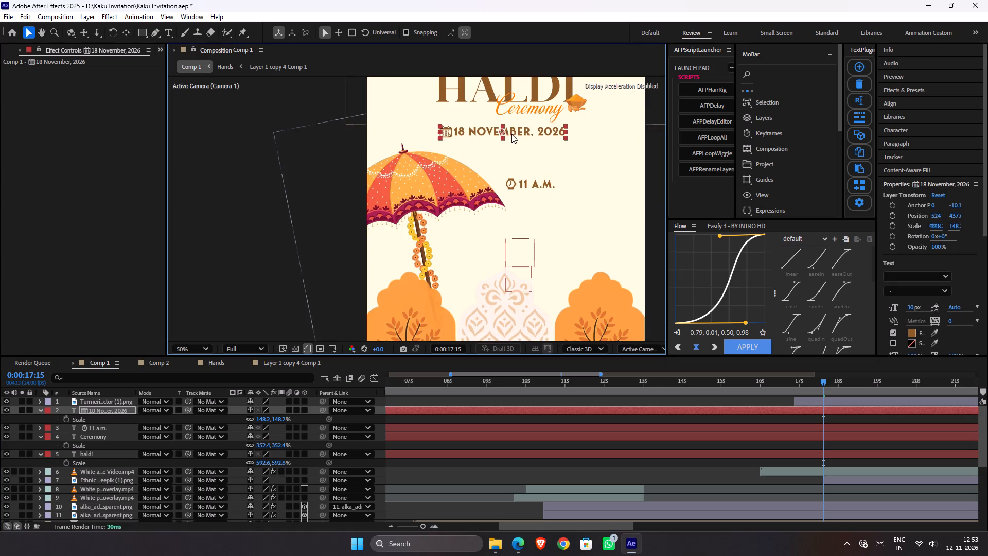
scroll(520, 144, "down", 1)
left_click(569, 192)
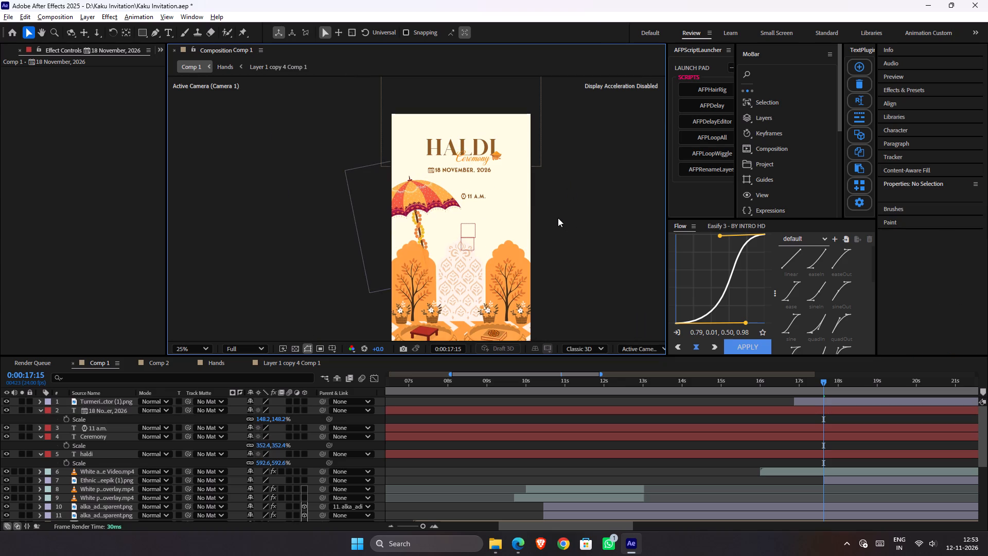
left_click_drag(475, 171, 490, 171)
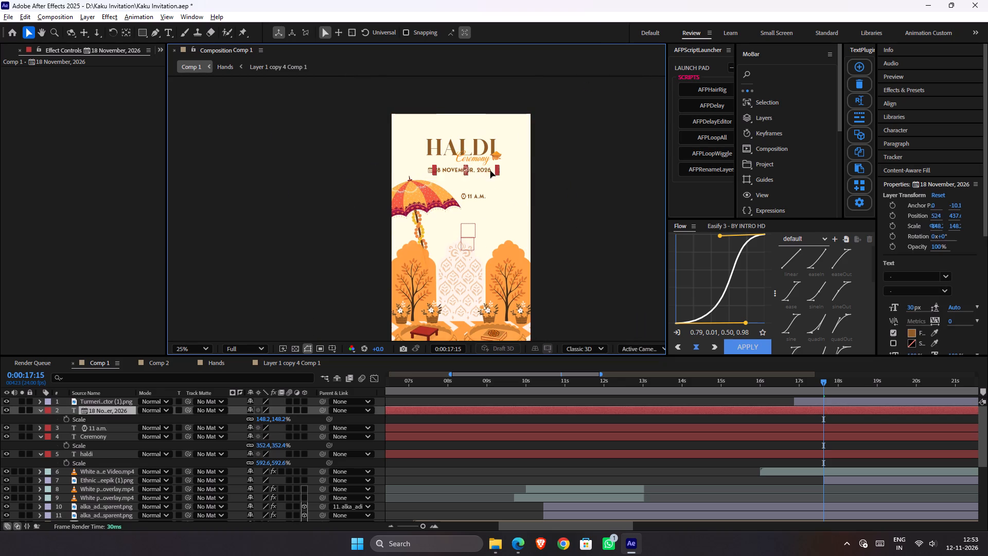
left_click_drag(490, 171, 504, 176)
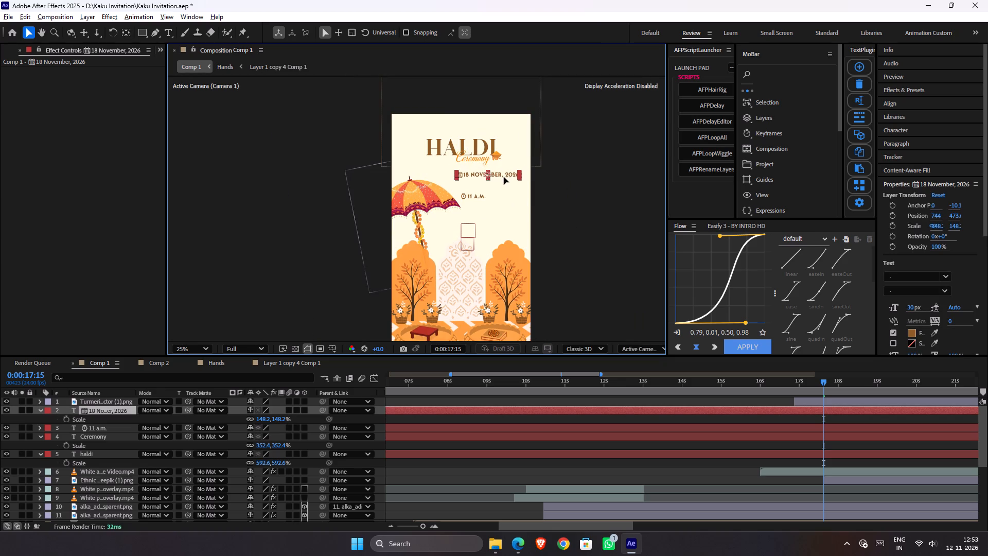
left_click(554, 198)
Move the "11 A.M." text up directly below the date and shift it close to the date's right end, at about Y 537.
scroll(545, 237, "down", 1)
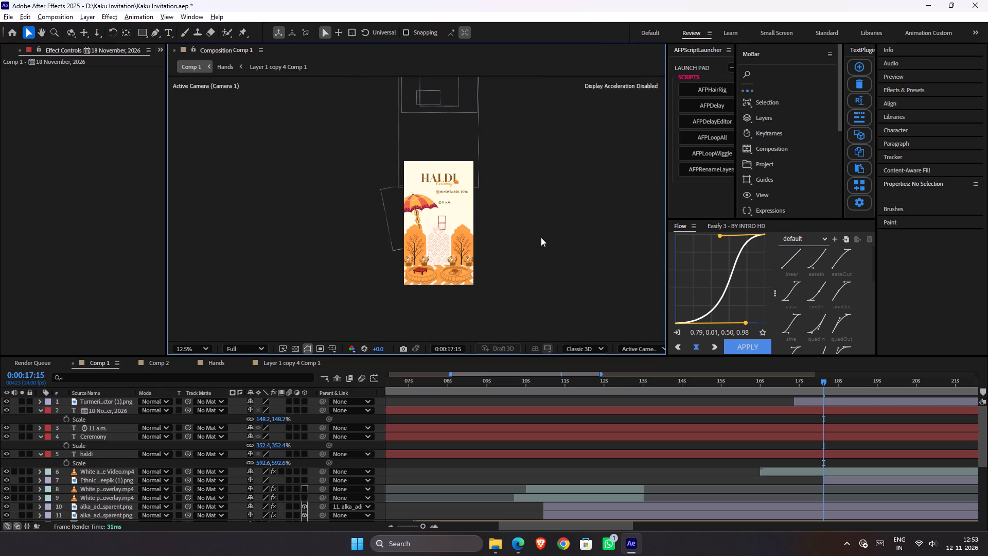
scroll(473, 212, "up", 1)
left_click_drag(475, 195, 471, 183)
left_click(566, 205)
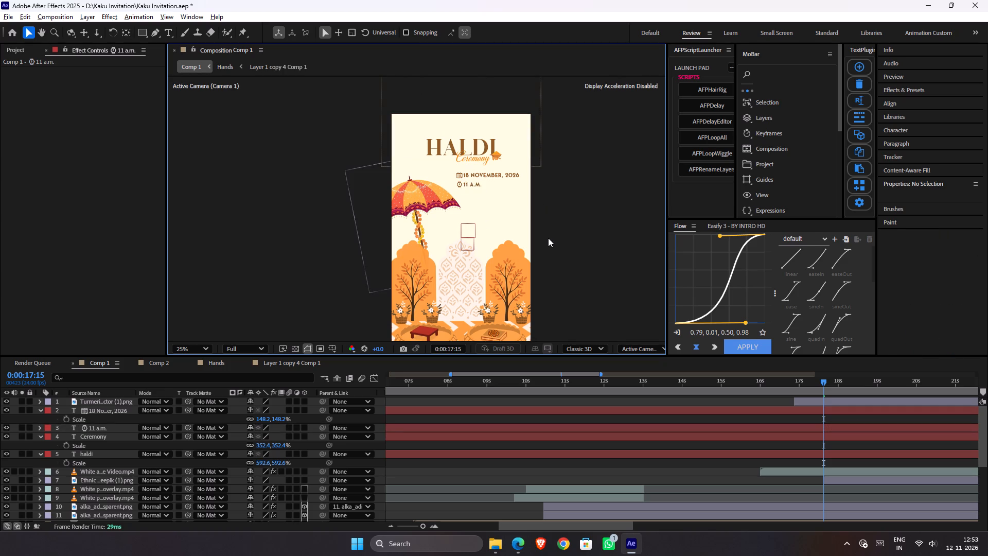
scroll(548, 238, "down", 1)
scroll(444, 204, "up", 1)
left_click_drag(473, 186, 507, 186)
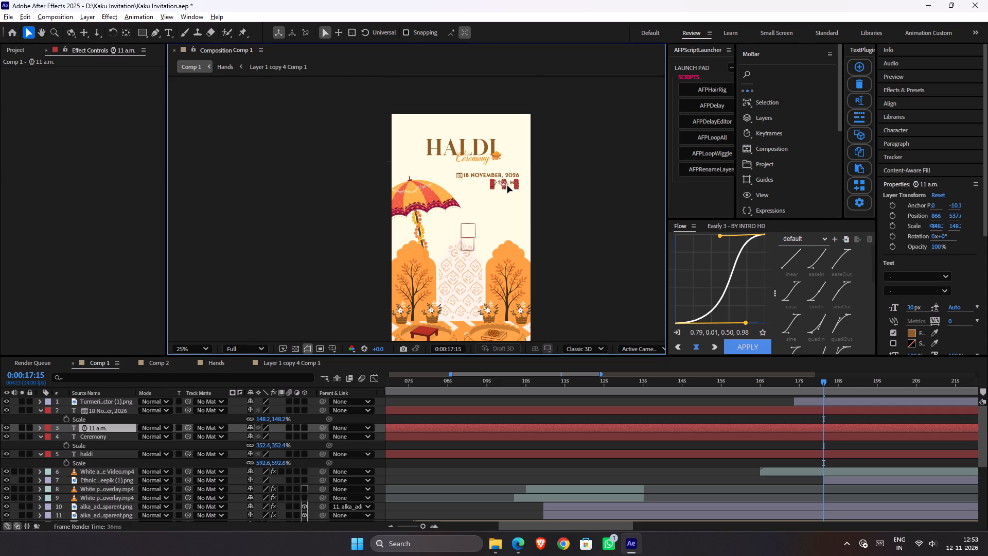
left_click_drag(507, 186, 507, 186)
left_click(545, 187)
scroll(538, 201, "down", 1)
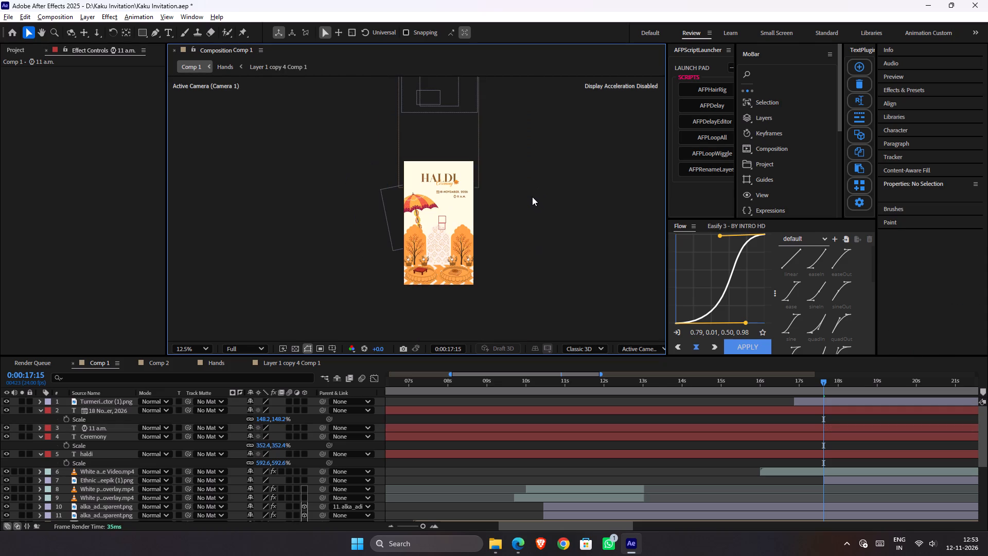
Select the date and "11 A.M." text layers and nudge both down together by two large increments.
scroll(531, 195, "up", 1)
key("space")
key("space")
key("space")
key("space")
key("space")
key("space")
key("space")
key("space")
key("space")
key("space")
key("space")
key("space")
key("space")
key("space")
key("space")
key("space")
key("space")
key("space")
key("space")
key("space")
left_click_drag(490, 242, 472, 211)
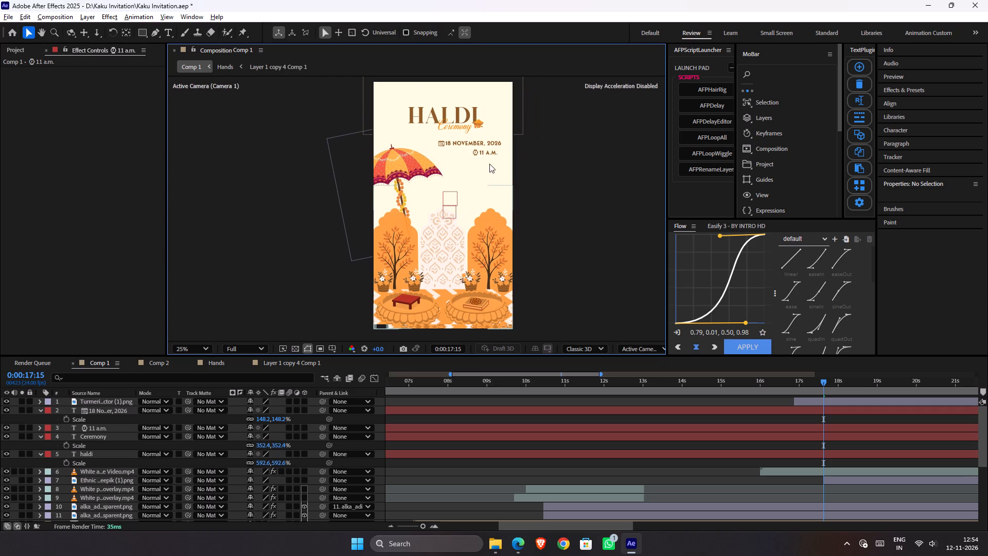
left_click(489, 144)
left_click(488, 152, "shift")
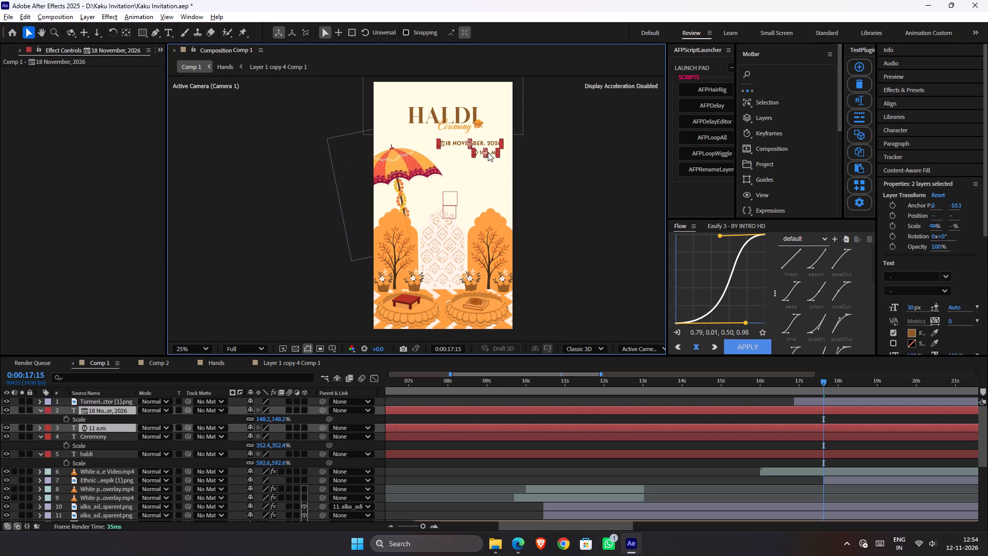
key("shift+Down")
key("shift+Down")
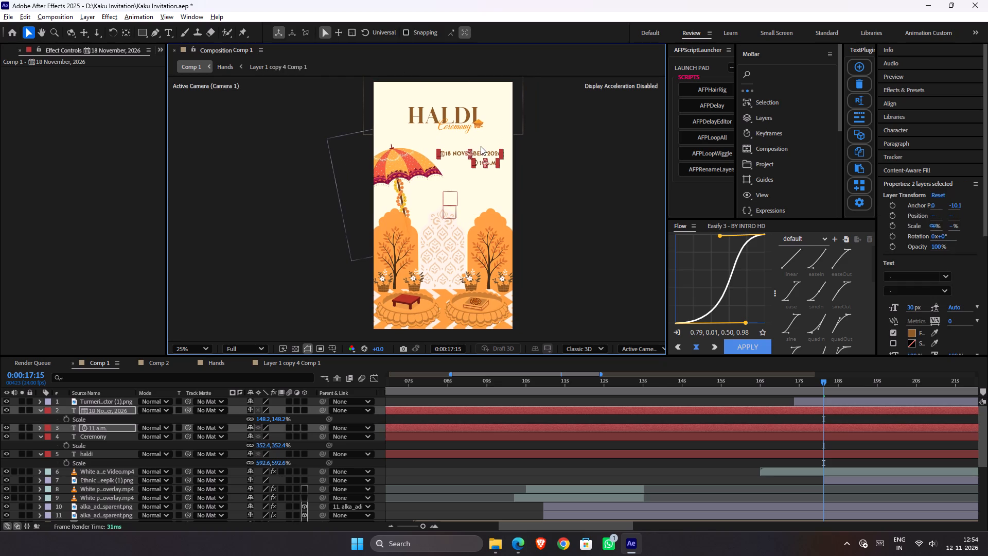
left_click(610, 184)
scroll(564, 181, "down", 1)
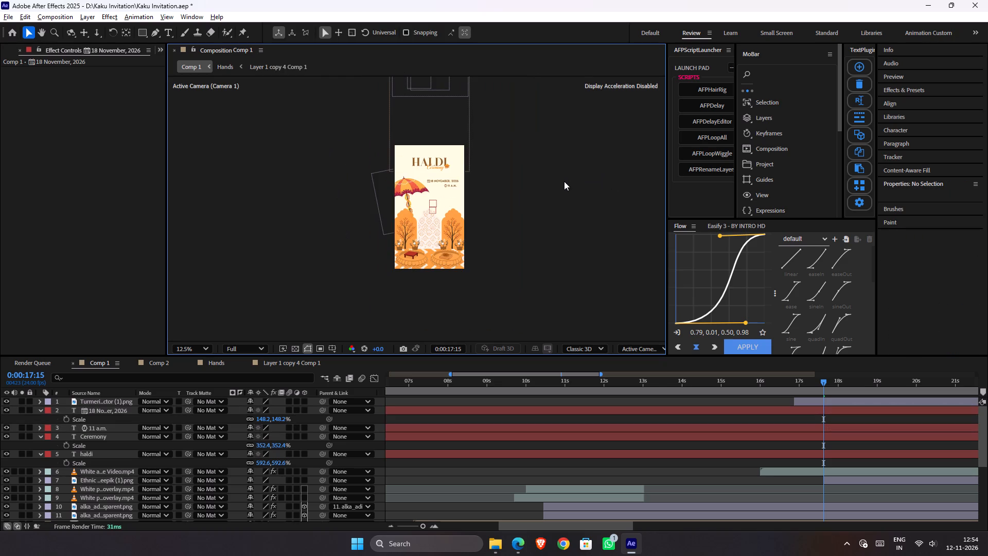
scroll(467, 213, "up", 1)
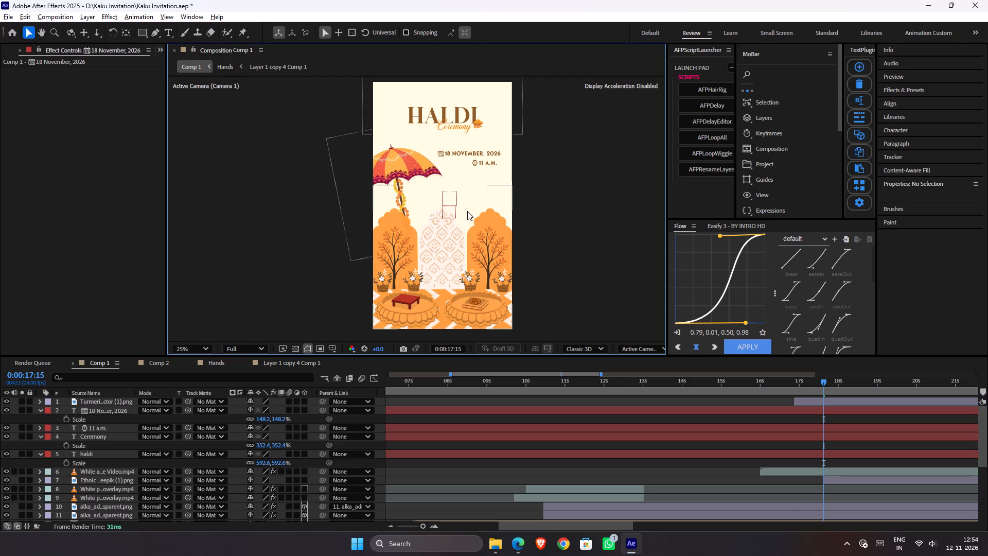
Save the project.
key("ctrl+s")
left_click(535, 200)
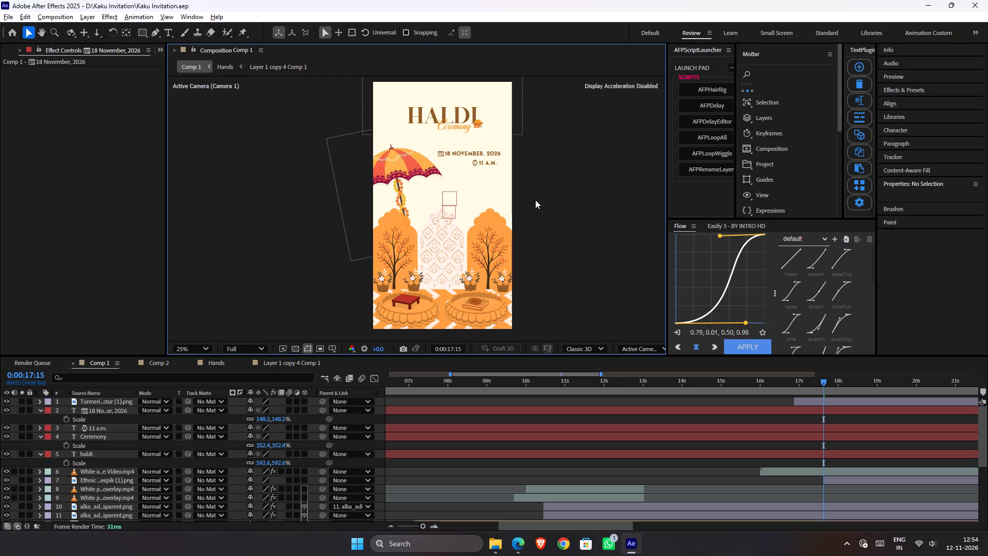
Shift the date, 11 a.m., Ceremony and haldi text layers to start slightly after 17 s on the timeline, and save the project.
scroll(535, 200, "down", 1)
scroll(535, 199, "up", 1)
left_click(391, 410)
left_click(393, 455, "shift")
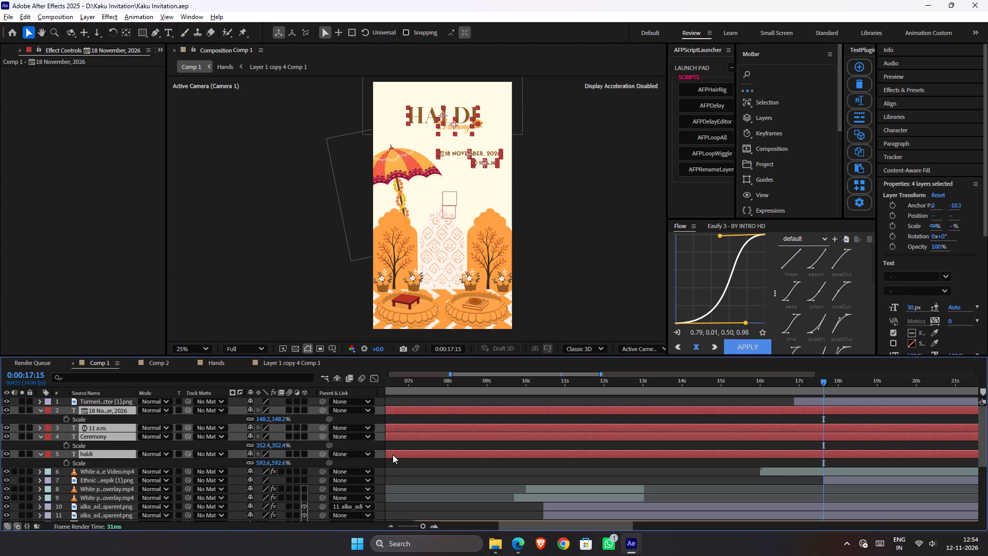
key("bracketleft")
left_click_drag(831, 412, 814, 413)
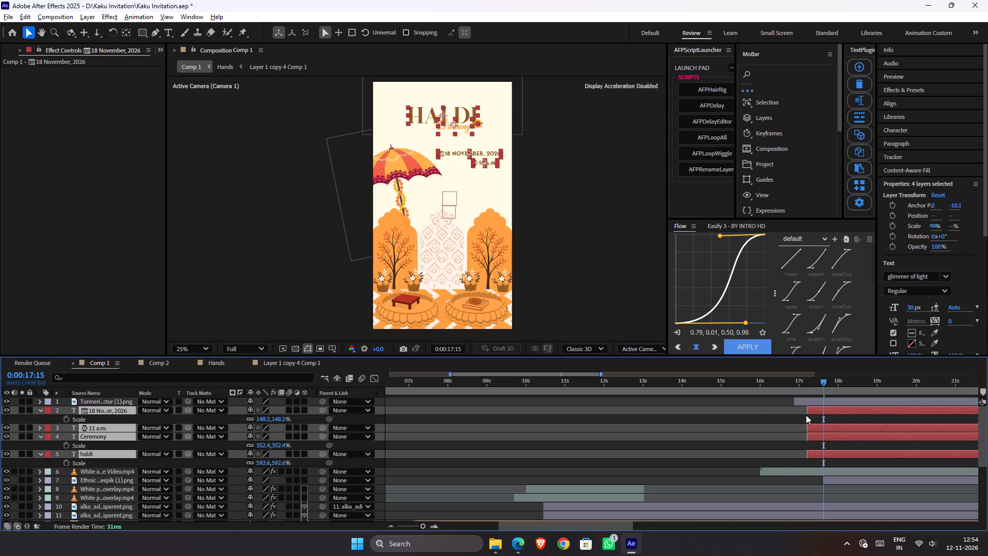
key("ctrl+s")
Set the composition's preview resolution to Quarter and deselect the text layers.
left_click(255, 349)
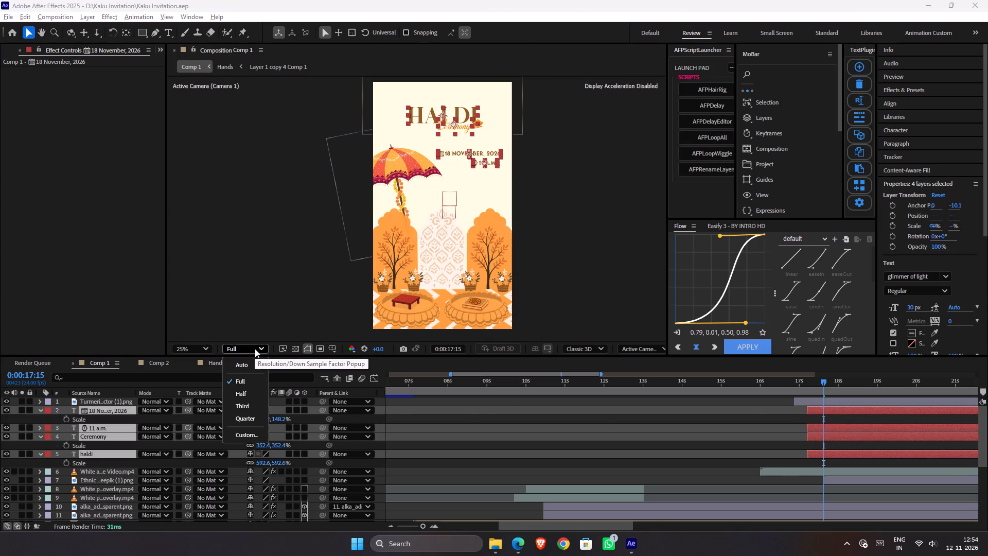
left_click(253, 421)
left_click(539, 445)
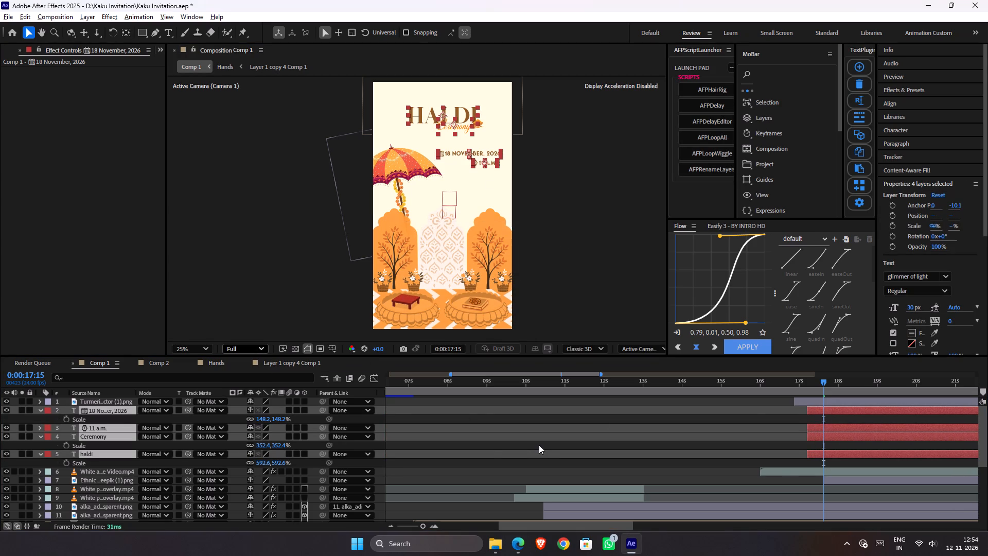
key("F8")
key("Return")
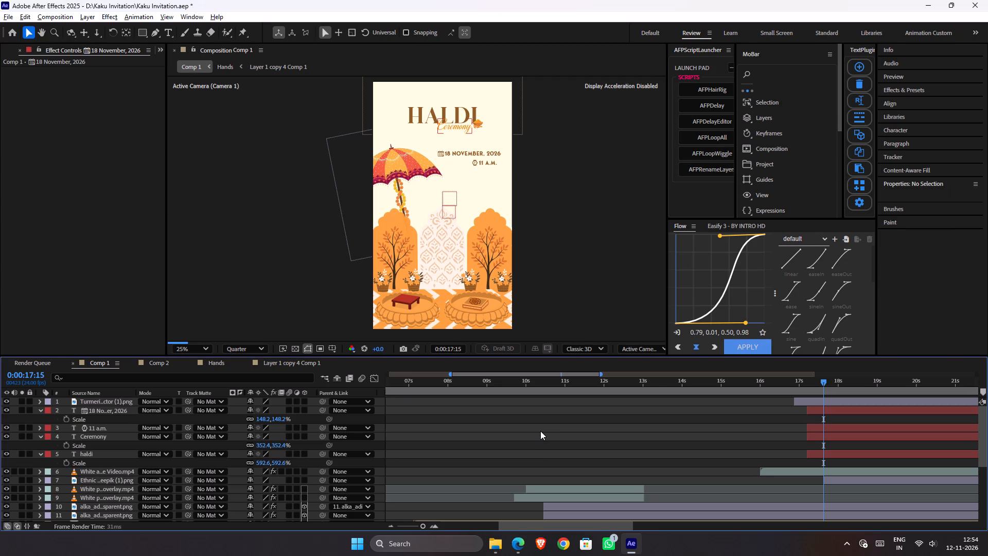
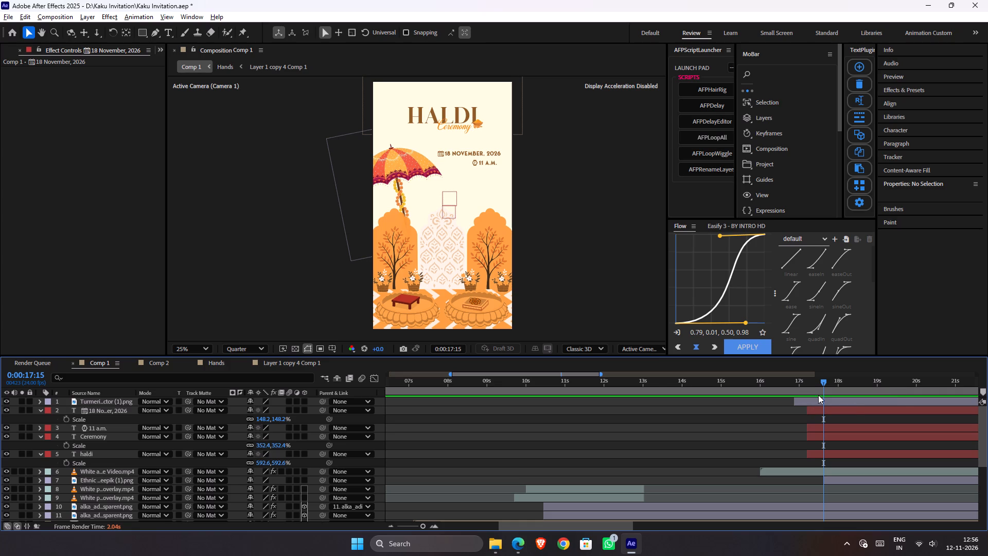
Save the project and play back the Haldi scene's opening from 0:00:15:22.
left_click_drag(804, 381, 757, 384)
key("ctrl+s")
key("space")
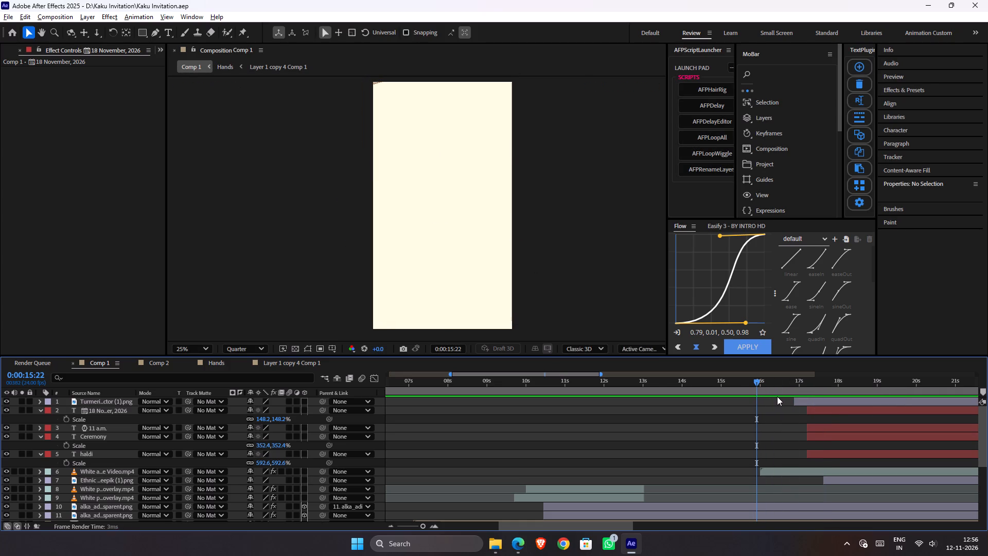
key("space")
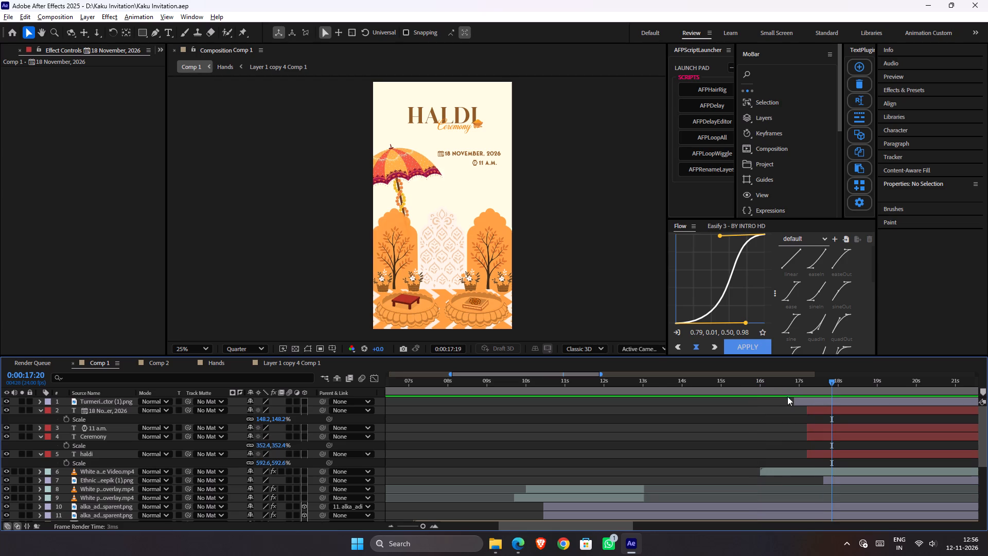
Go back to 0:00:13:14 and make the hidden Layer 1/Hands.psd layer visible.
left_click_drag(778, 381, 665, 397)
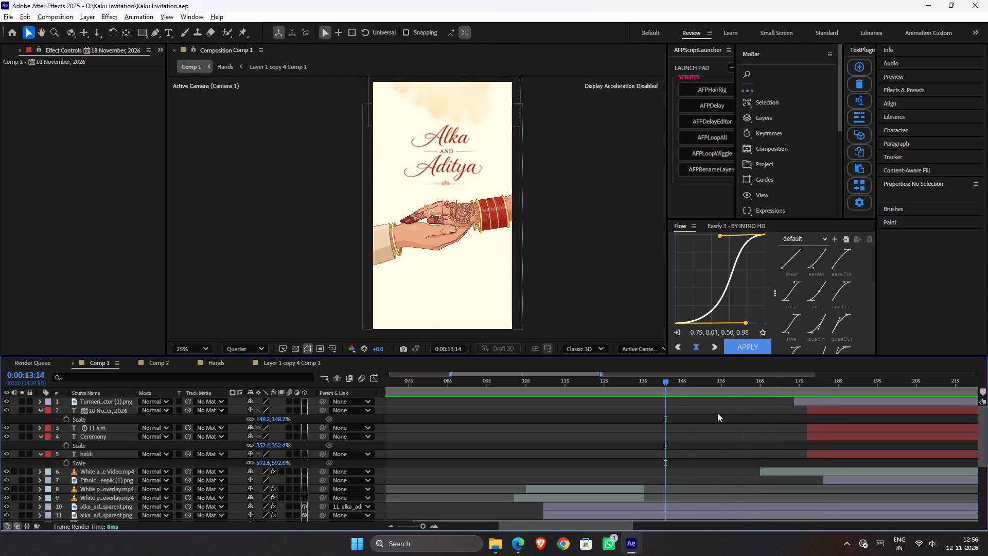
scroll(723, 427, "down", 1)
scroll(723, 427, "up", 1)
scroll(723, 427, "down", 2)
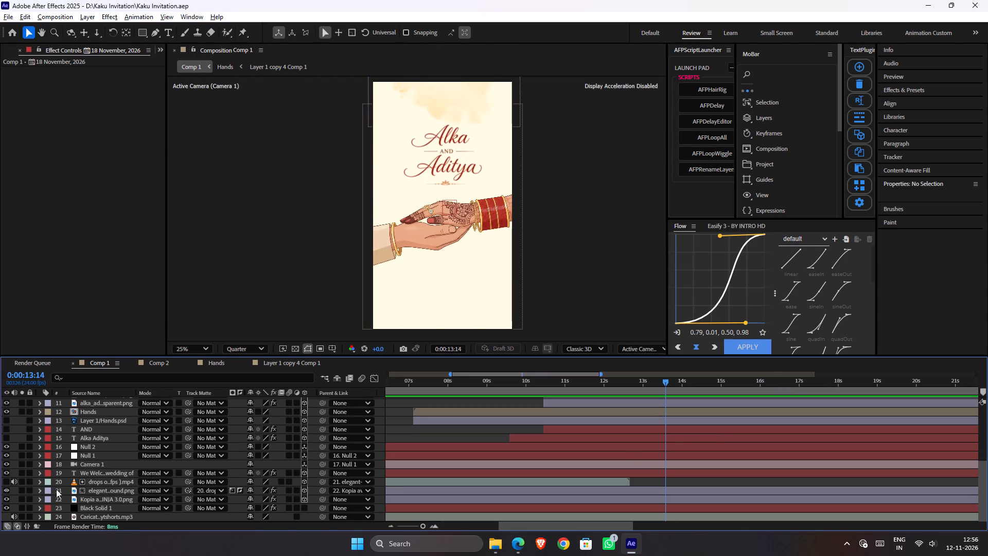
left_click(9, 419)
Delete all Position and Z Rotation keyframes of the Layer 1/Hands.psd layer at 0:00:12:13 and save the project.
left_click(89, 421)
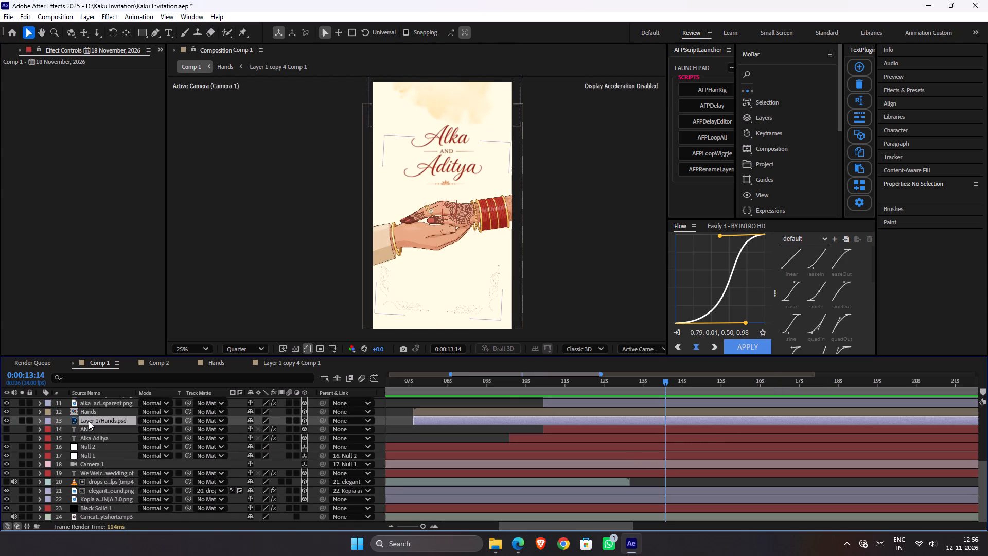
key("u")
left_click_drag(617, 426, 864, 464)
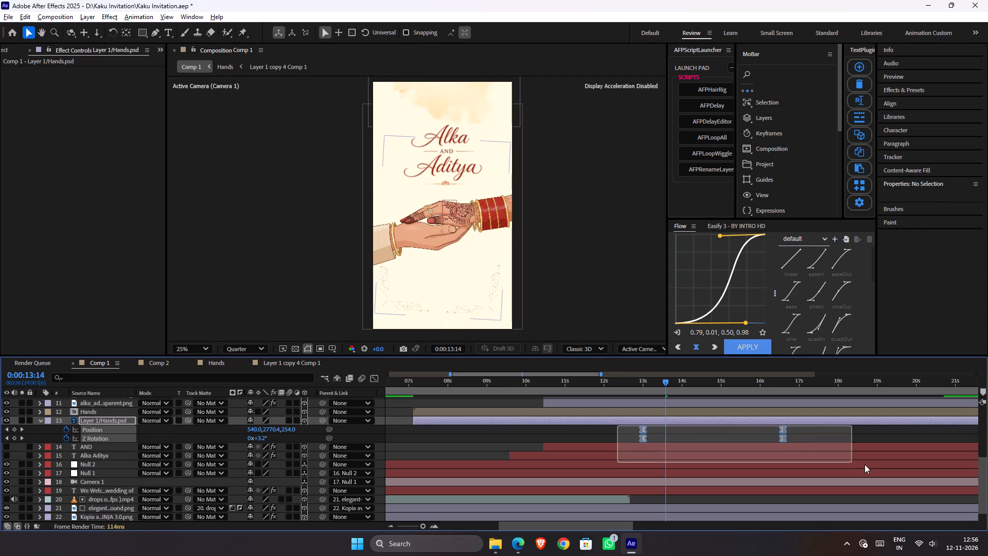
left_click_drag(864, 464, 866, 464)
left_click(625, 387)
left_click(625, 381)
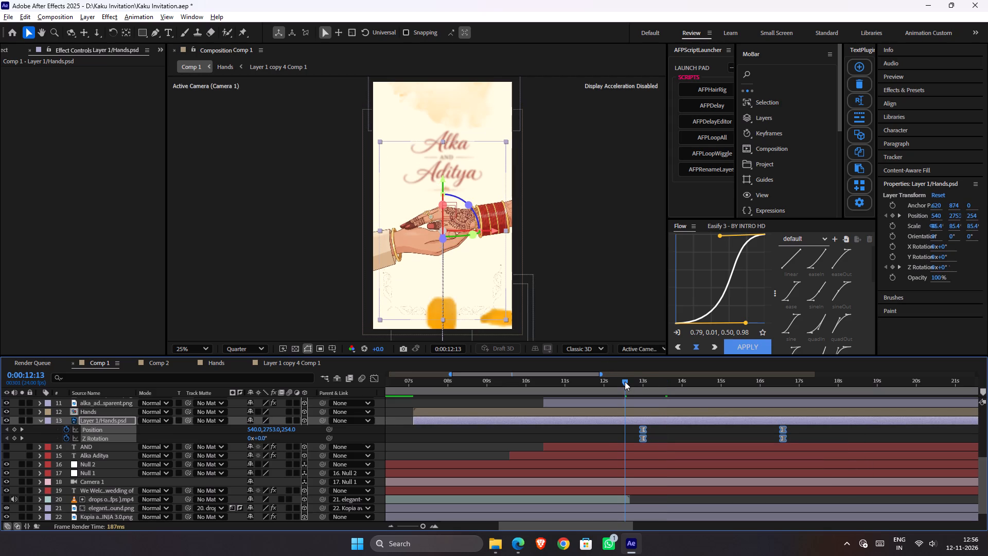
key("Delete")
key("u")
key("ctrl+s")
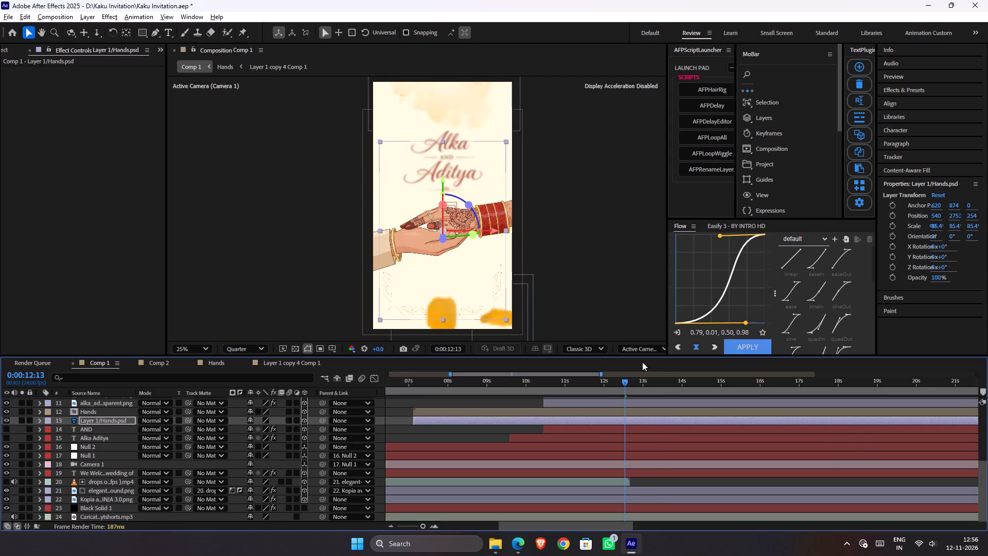
Play back the composition from 0:00:12:13 and scrub around 15 s to check the Layer 1/Hands.psd frame's motion.
left_click(614, 290)
key("space")
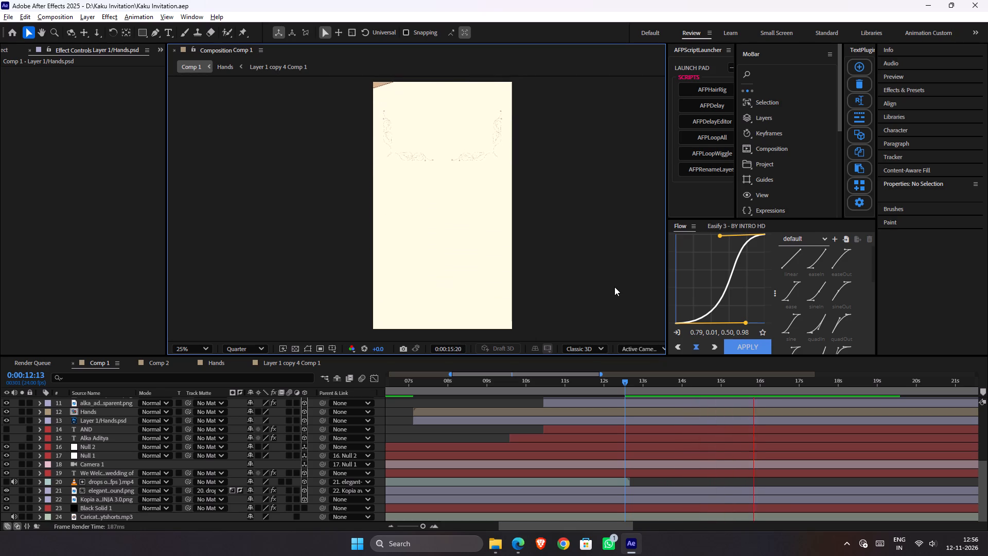
key("space")
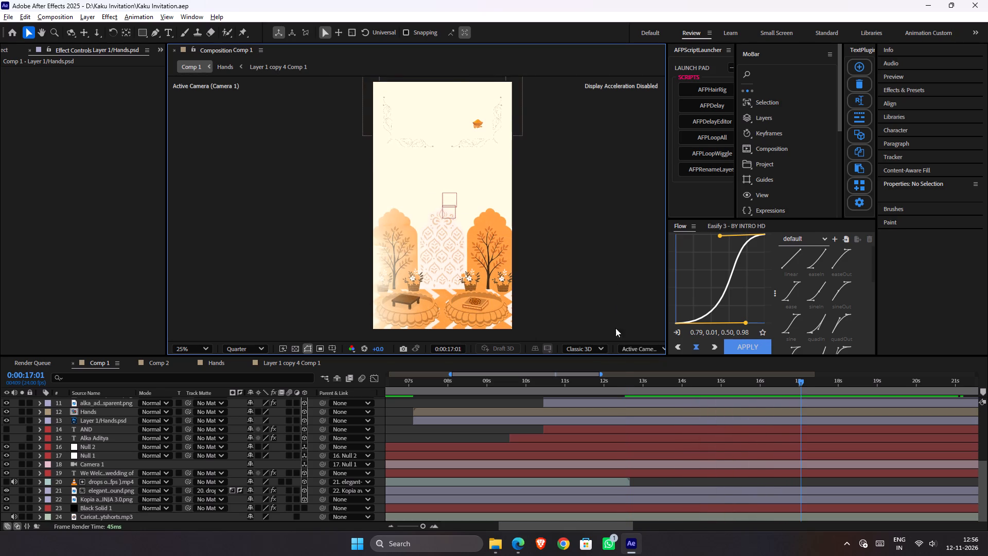
left_click_drag(622, 385, 735, 399)
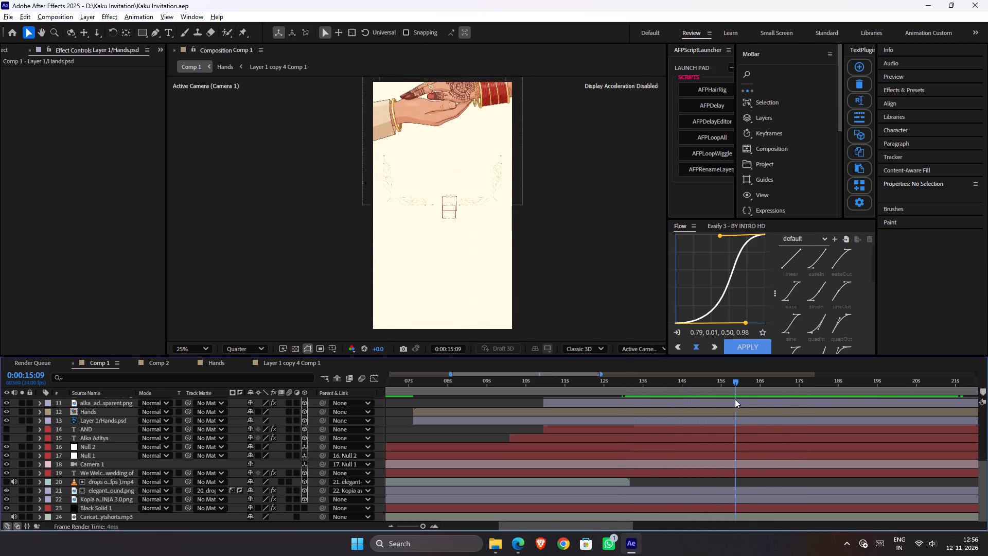
left_click_drag(735, 399, 708, 399)
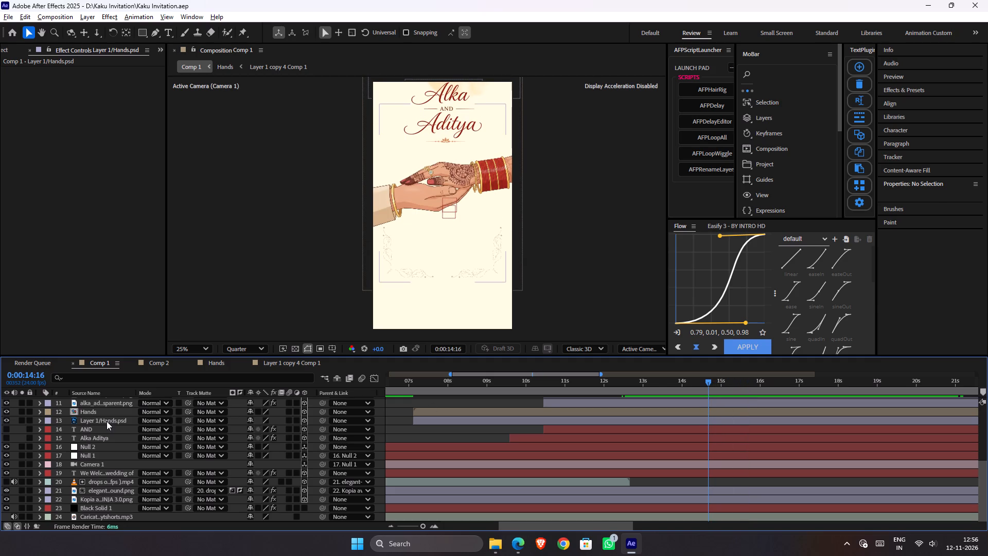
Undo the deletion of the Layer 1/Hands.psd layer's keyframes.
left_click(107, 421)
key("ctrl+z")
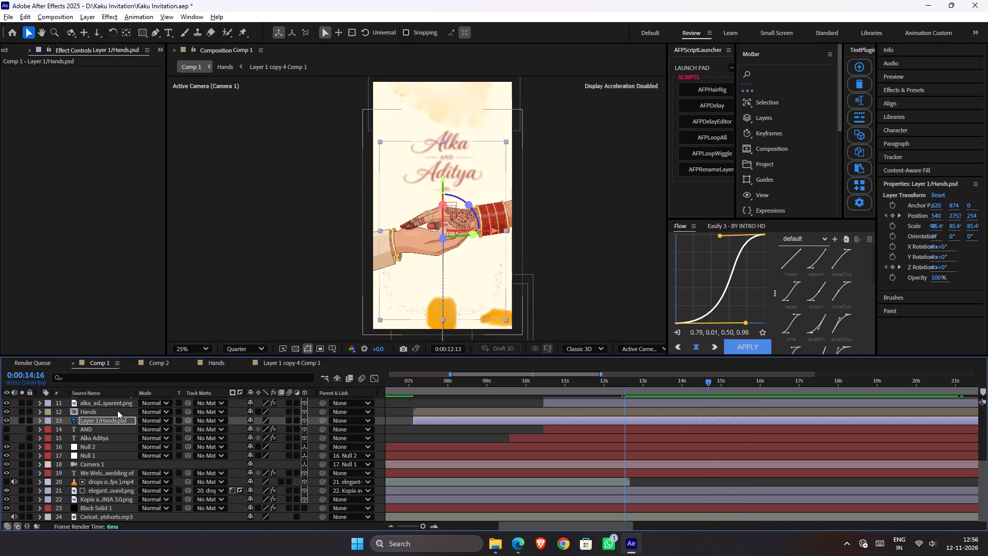
Remove the Z Rotation animation from the Layer 1/Hands.psd layer at 0:00:12:21, keeping its Position keyframes, and preview the motion.
key("u")
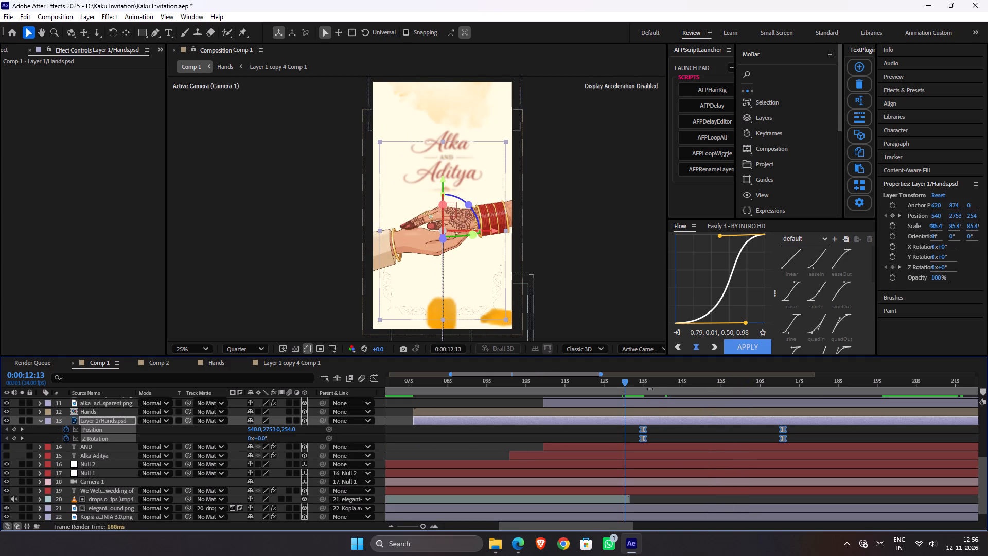
left_click_drag(654, 384, 659, 385)
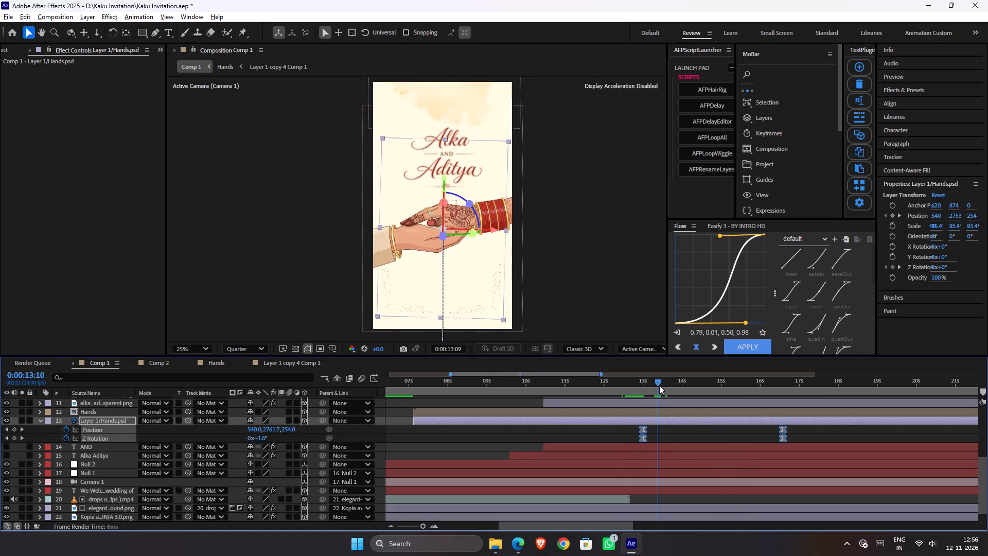
left_click_drag(659, 385, 648, 388)
left_click(658, 429)
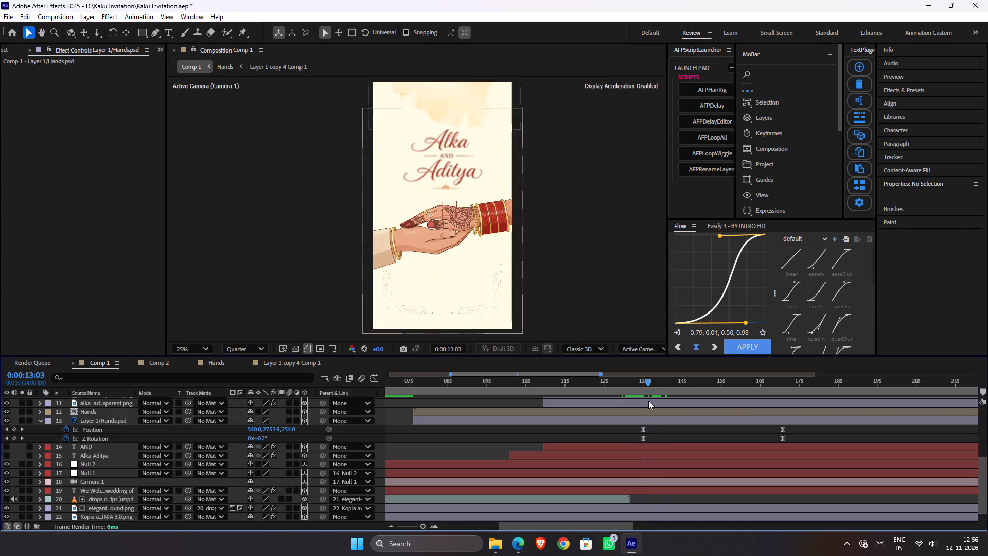
left_click_drag(645, 383, 634, 409)
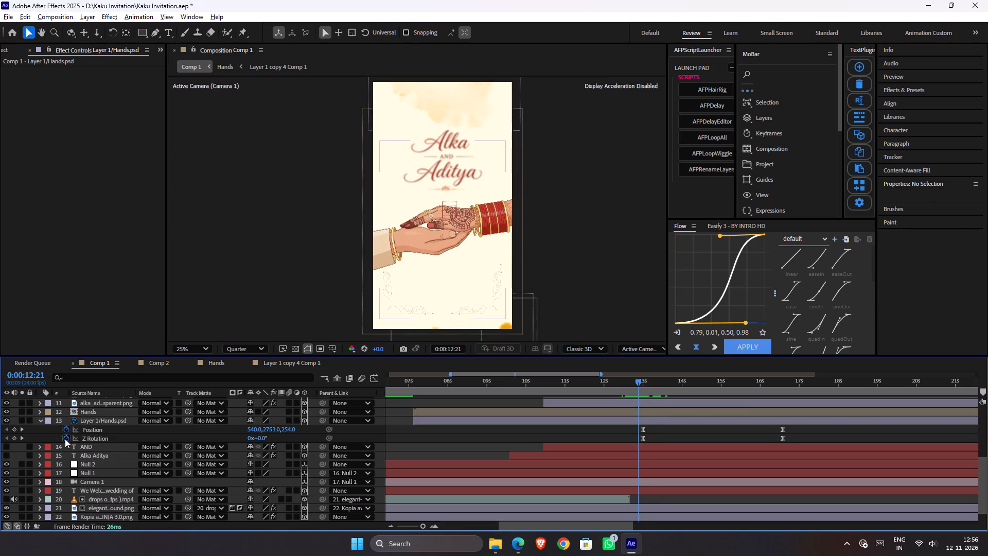
left_click(65, 439)
key("space")
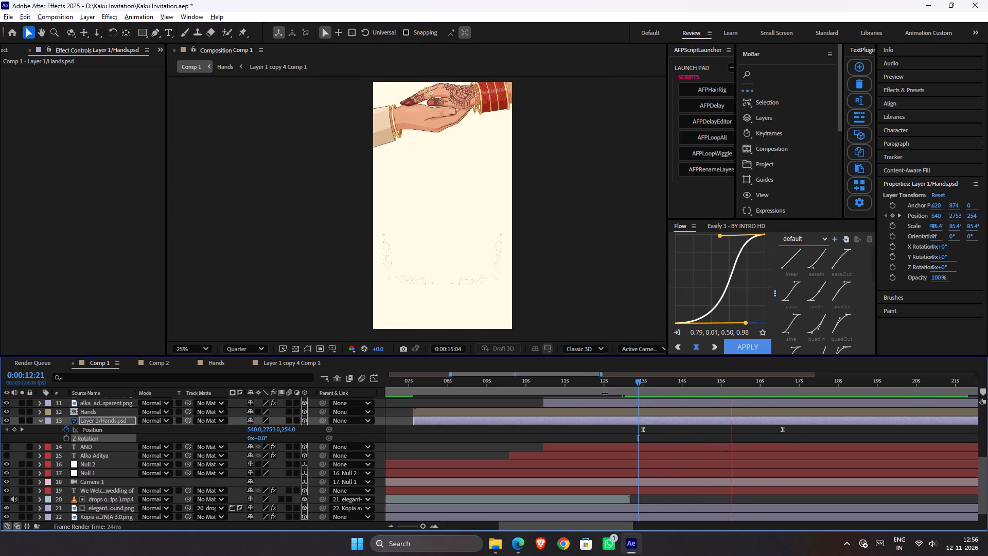
key("space")
Set the Layer 1/Hands.psd layer's Y position to 2151 at its 0:00:16:14 keyframe, save the project and collapse the layer.
key("k")
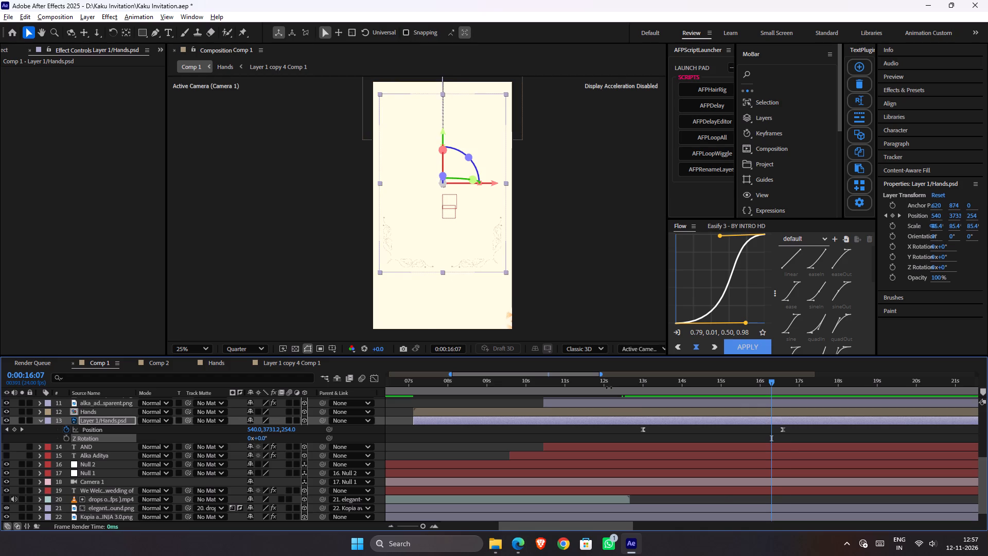
left_click_drag(275, 428, 273, 427)
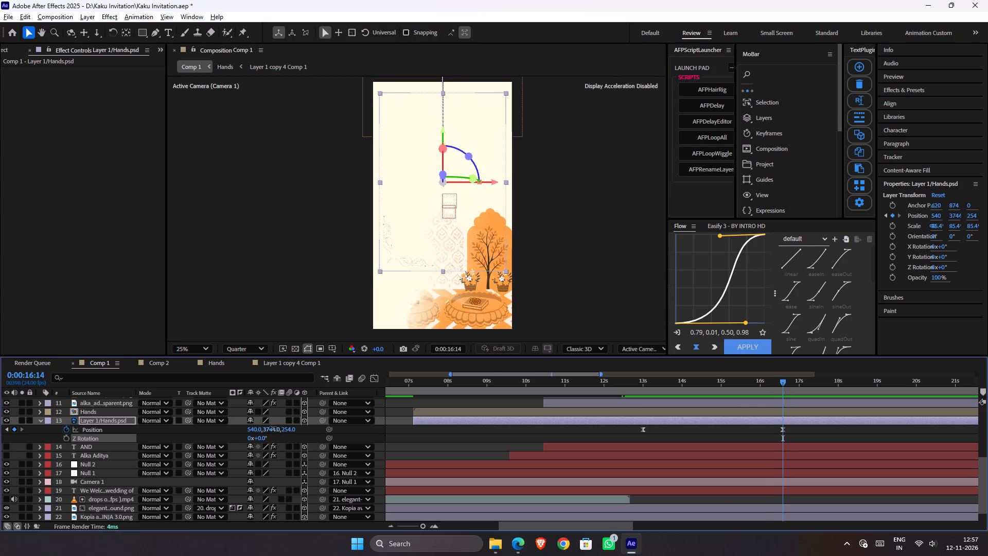
left_click_drag(273, 427, 0, 306)
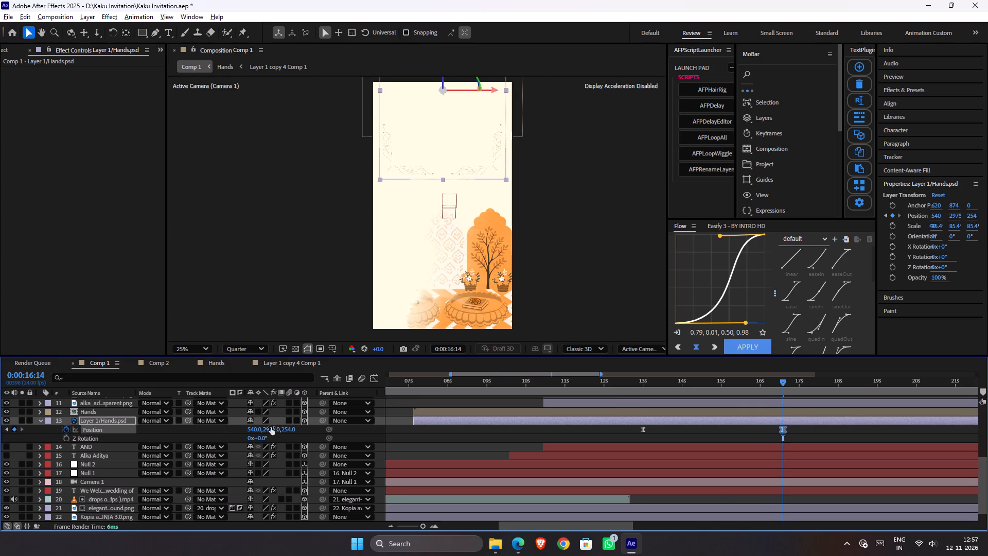
left_click_drag(271, 427, 0, 336)
left_click_drag(268, 428, 241, 432)
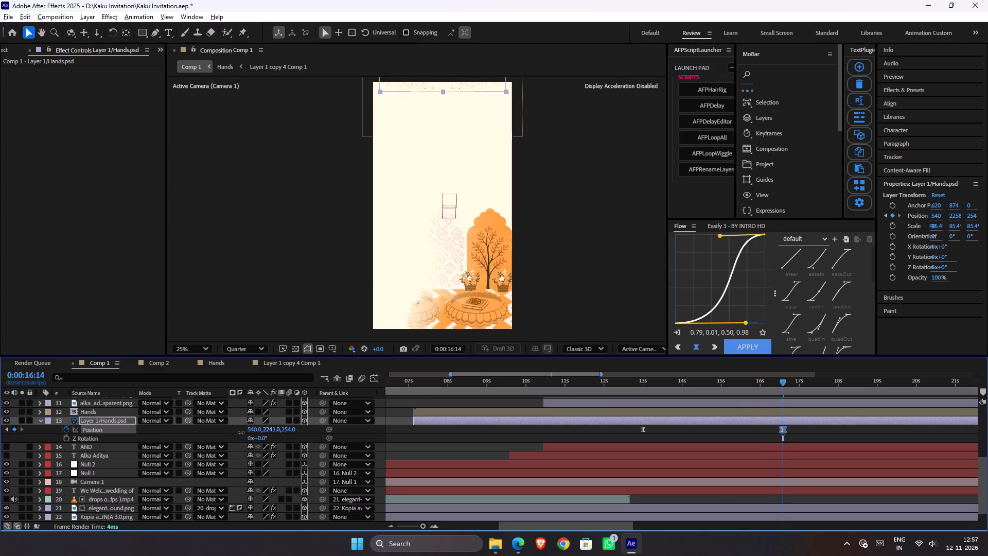
left_click_drag(241, 432, 206, 428)
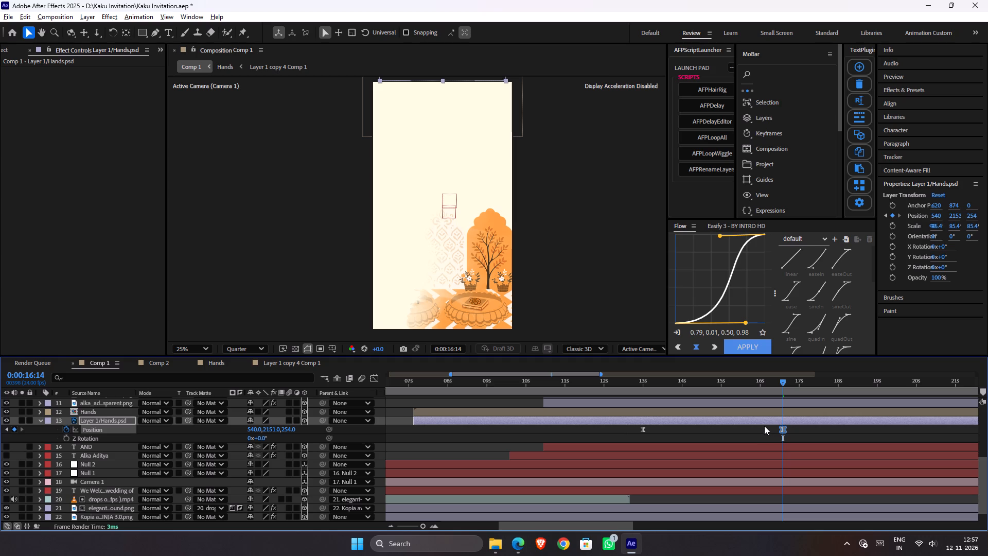
key("ctrl+s")
type("vu")
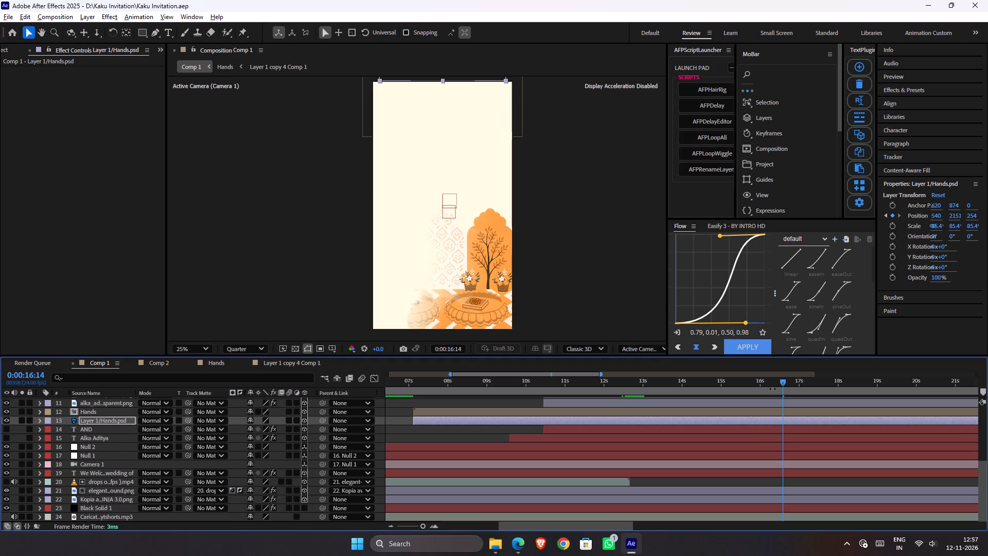
Trim the ends of the Hands and Layer 1/Hands.psd layers to 0:00:16:14 and save the project.
left_click(101, 413)
left_click(120, 419, "shift")
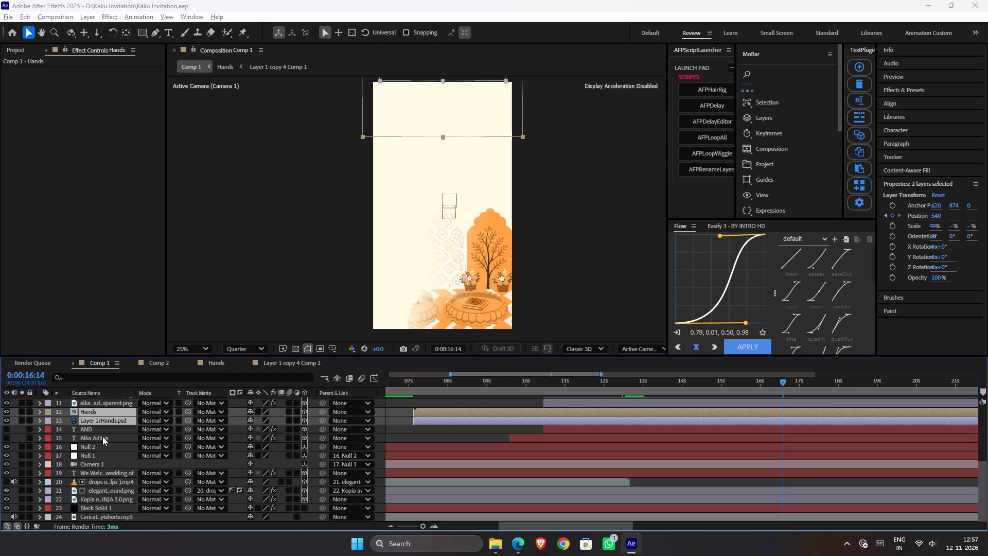
key("alt+bracketright")
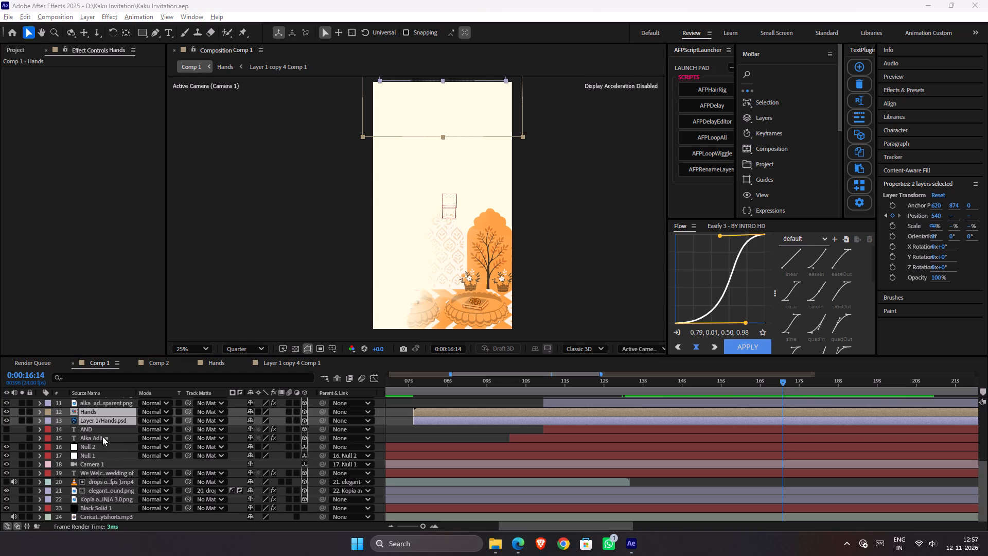
left_click(118, 421)
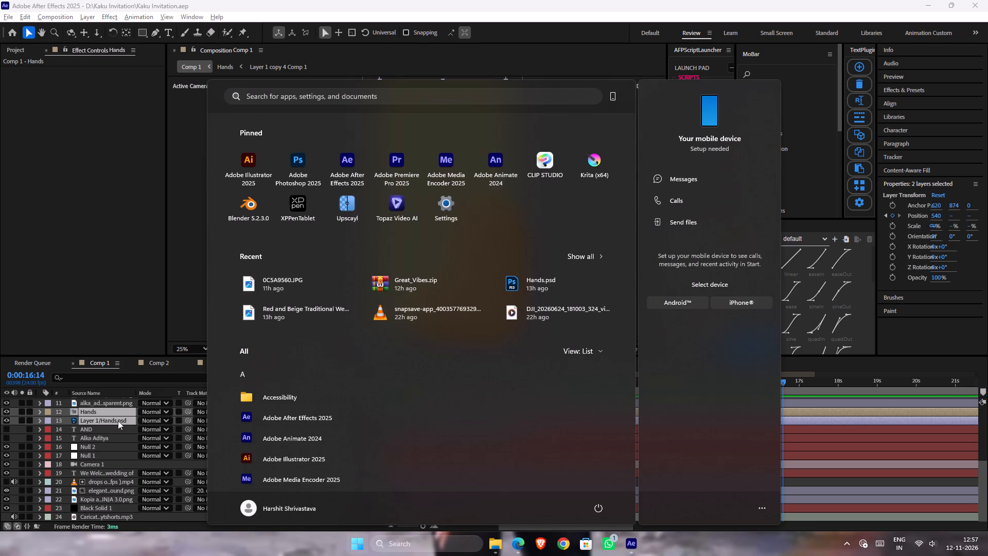
left_click(119, 418)
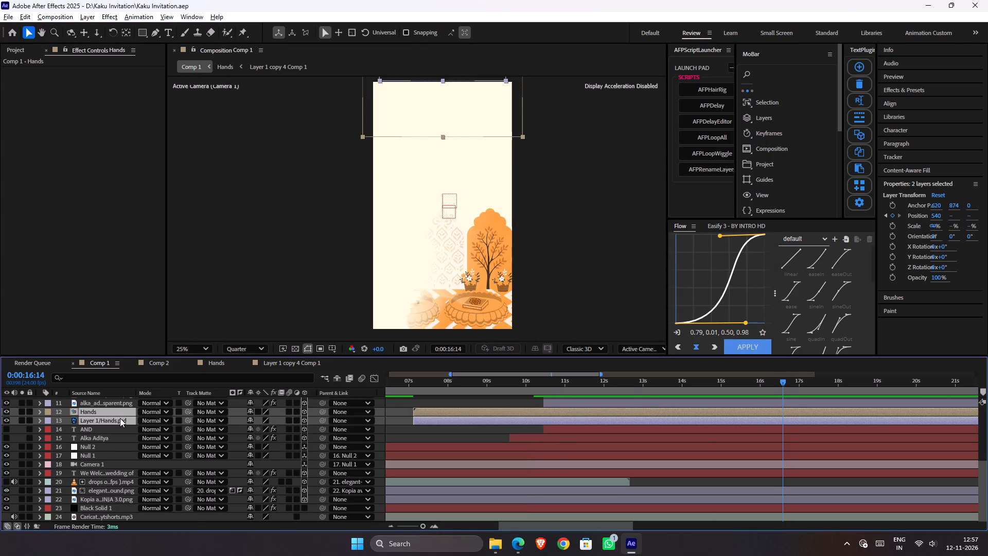
key("alt+bracketright")
key("ctrl+s")
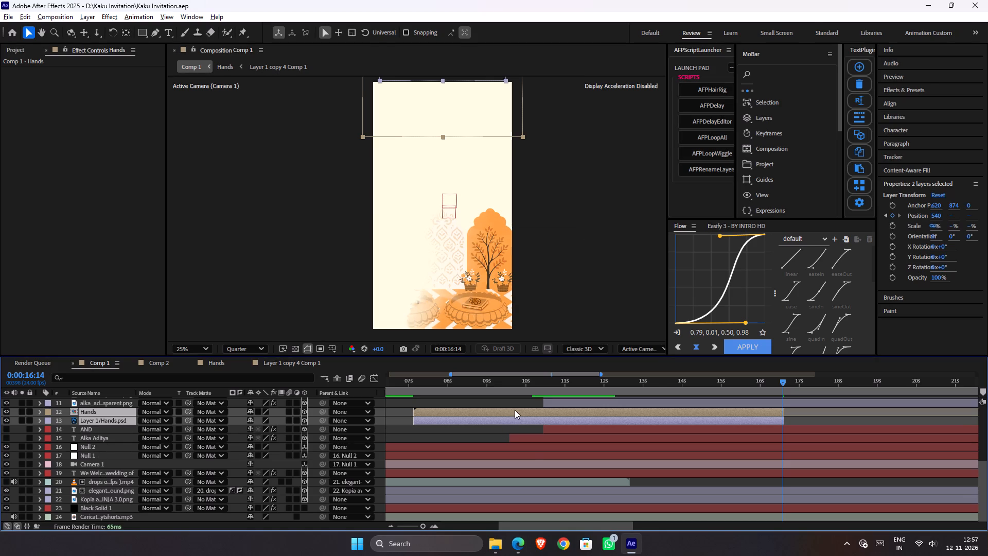
Trim the ends of the five layers from the "We Welcome you" text through Black Solid 1 to 0:00:10:15.
left_click(538, 380)
left_click_drag(538, 380, 525, 383)
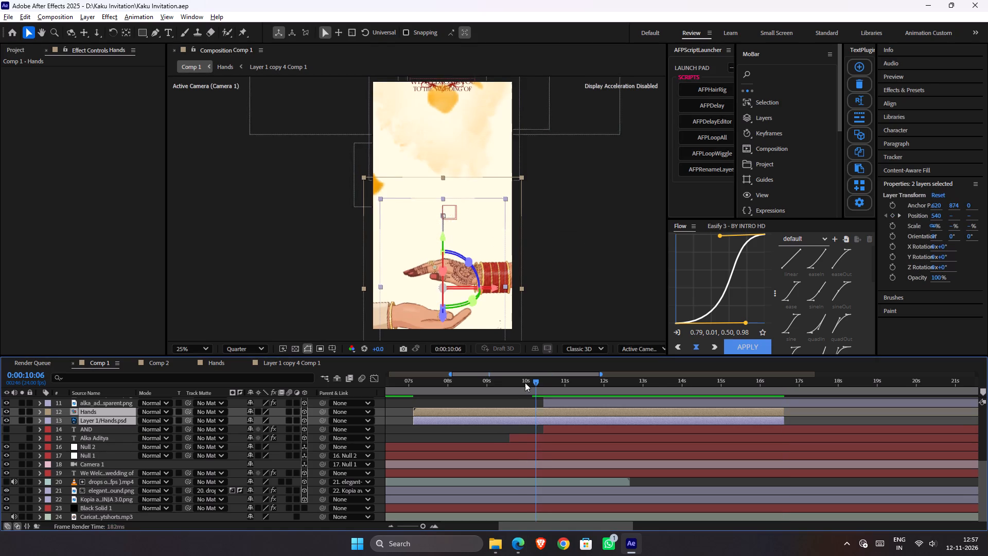
left_click_drag(525, 383, 550, 393)
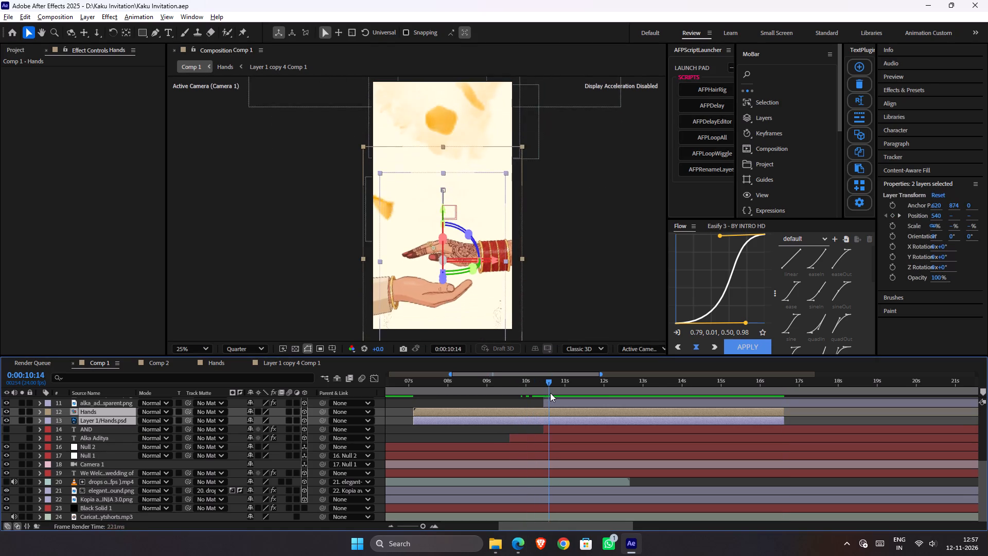
left_click_drag(550, 393, 551, 393)
left_click(113, 471)
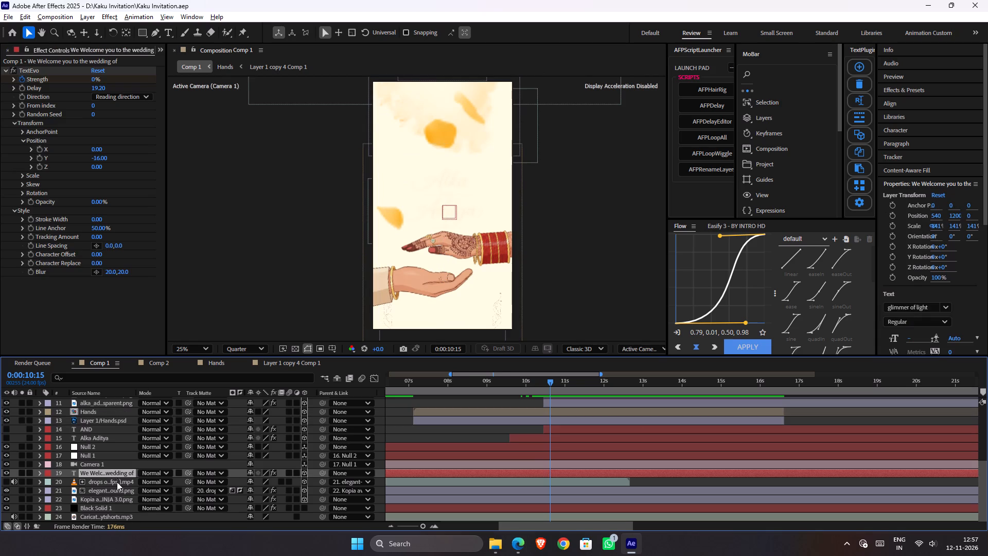
scroll(111, 508, "down", 3)
left_click(104, 510, "shift")
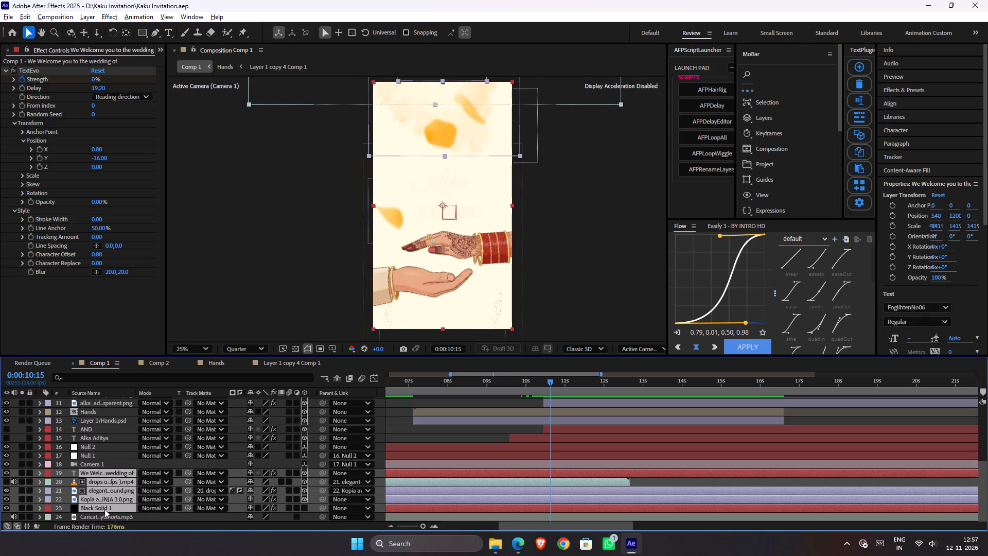
key("alt+bracketright")
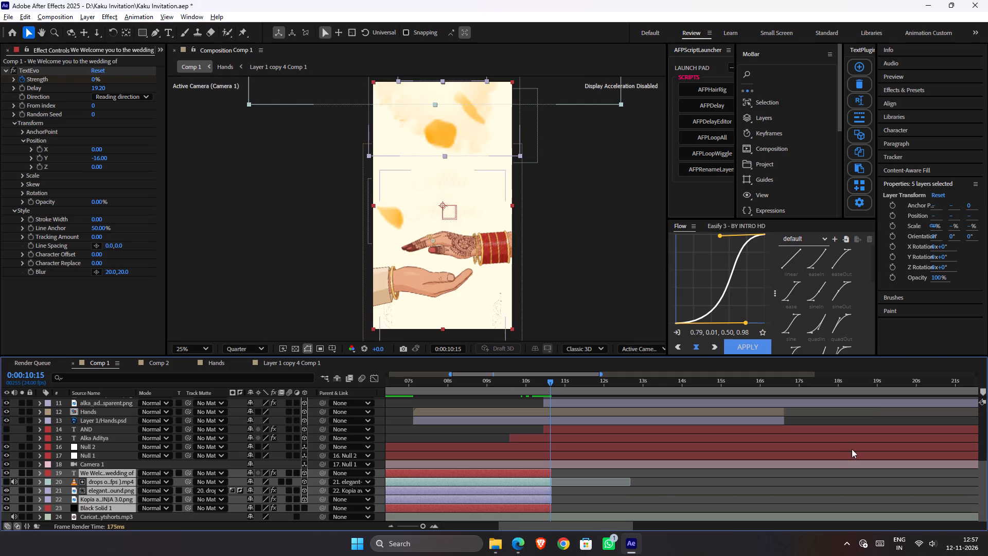
Mute the audio of the drops video layer (layer 20).
left_click(659, 490)
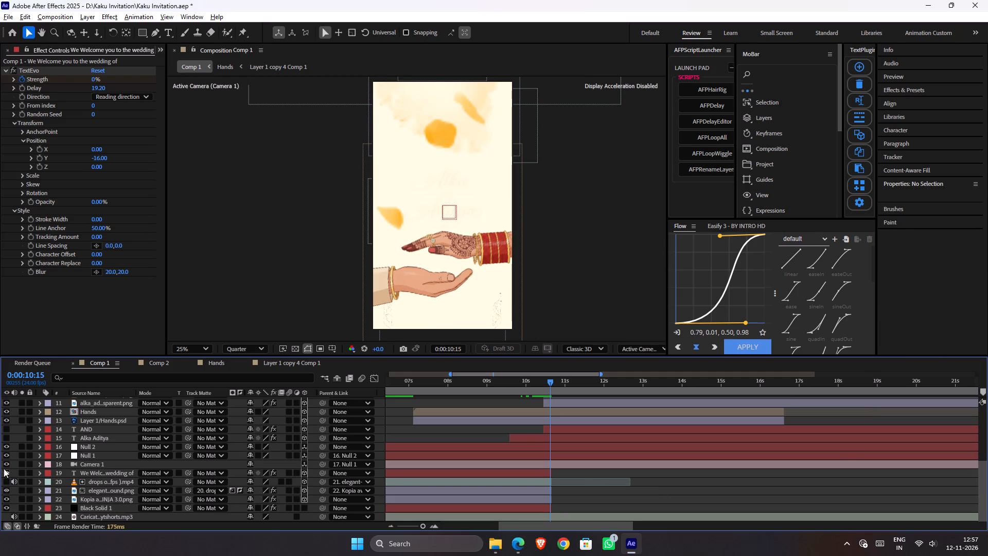
left_click(12, 481)
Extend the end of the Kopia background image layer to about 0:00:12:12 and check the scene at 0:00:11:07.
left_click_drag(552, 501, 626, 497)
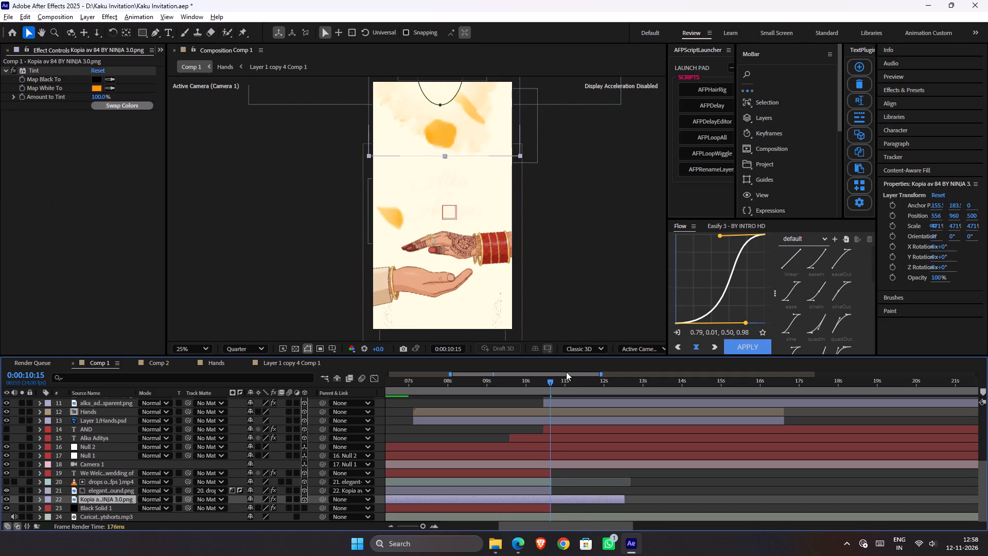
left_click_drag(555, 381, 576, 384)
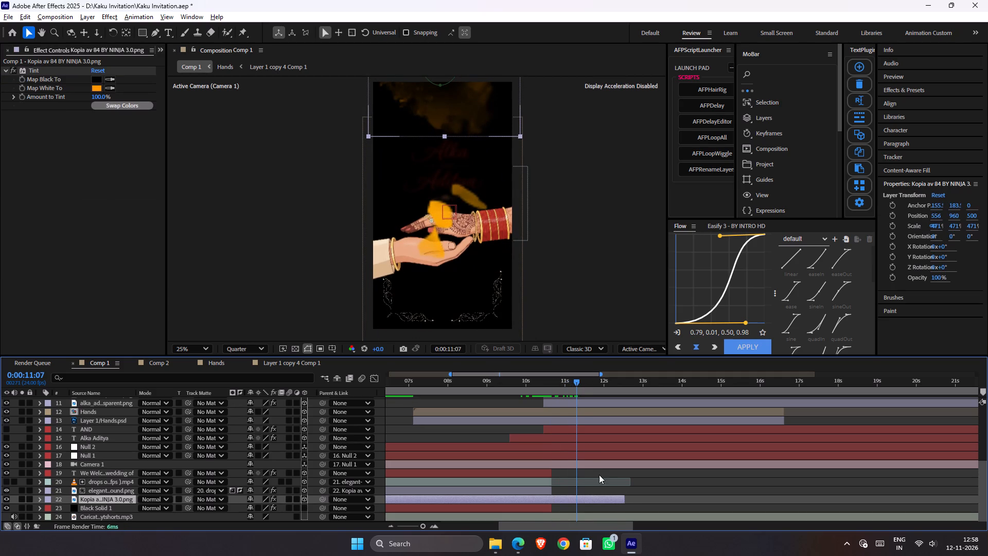
Extend the end of the Black Solid 1 layer to the end of the composition.
left_click_drag(550, 509, 648, 509)
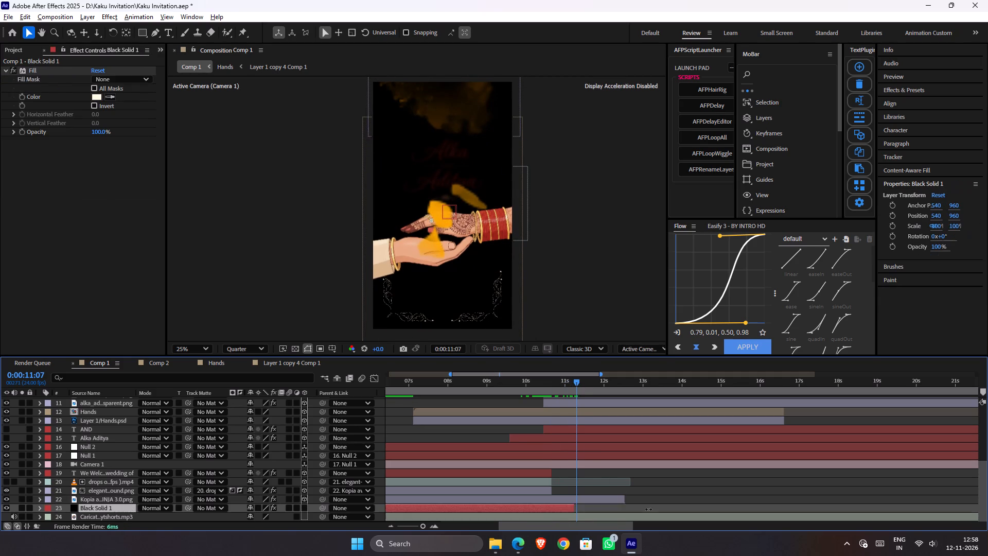
left_click_drag(648, 509, 987, 512)
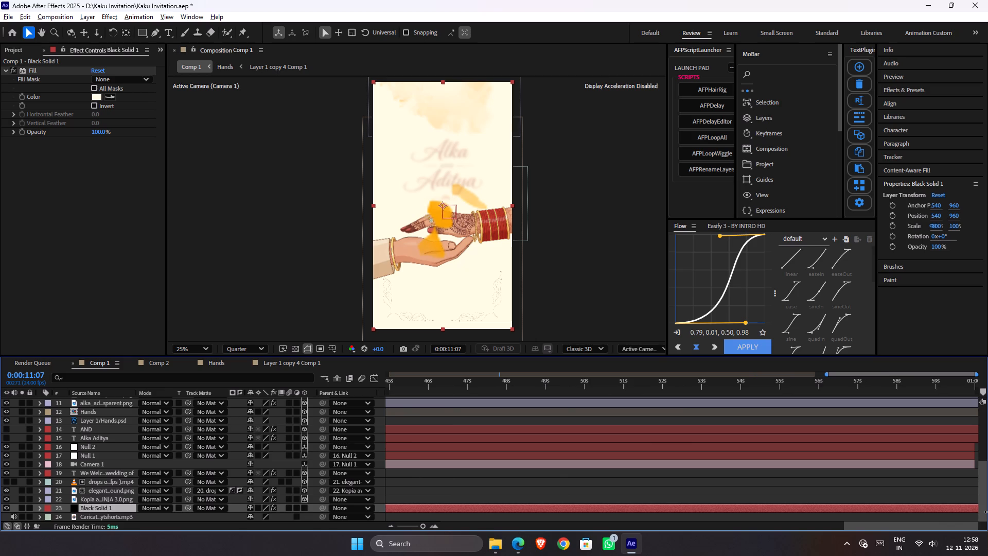
left_click_drag(987, 512, 977, 512)
Extend the Kopia background image layer to 0:00:16:14, matching the end of the Layer 1/Hands.psd layer, and save the project.
left_click_drag(940, 527, 390, 525)
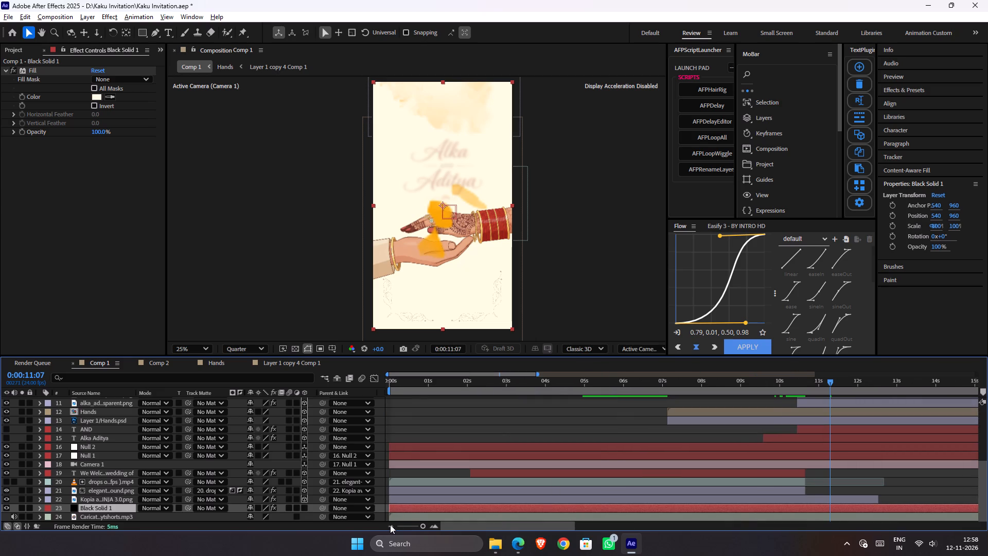
left_click_drag(390, 525, 389, 525)
left_click_drag(878, 502, 901, 500)
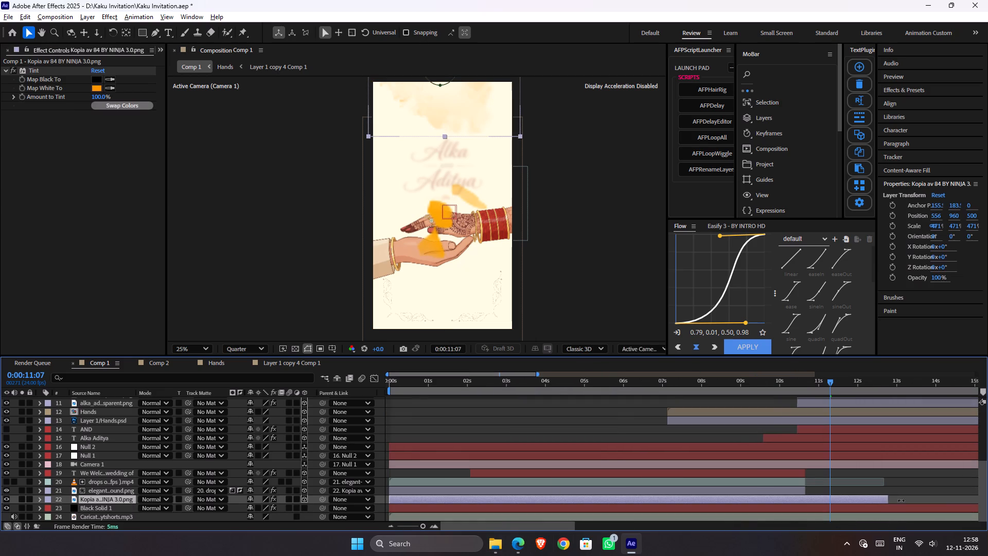
left_click_drag(901, 500, 973, 500)
left_click_drag(827, 384, 842, 387)
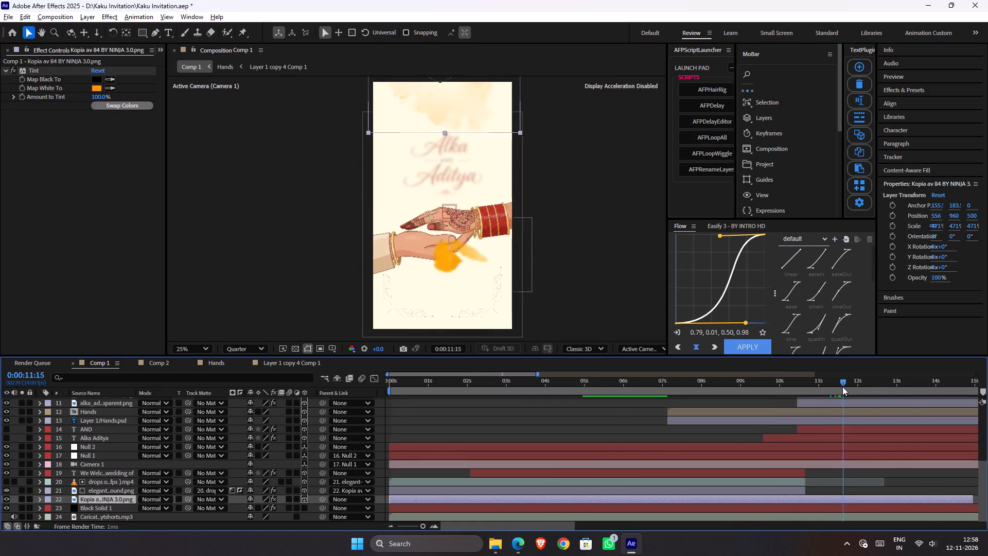
left_click_drag(842, 387, 910, 402)
scroll(712, 447, "down", 3, "shift")
scroll(721, 446, "up", 2, "shift")
scroll(722, 446, "down", 4, "shift")
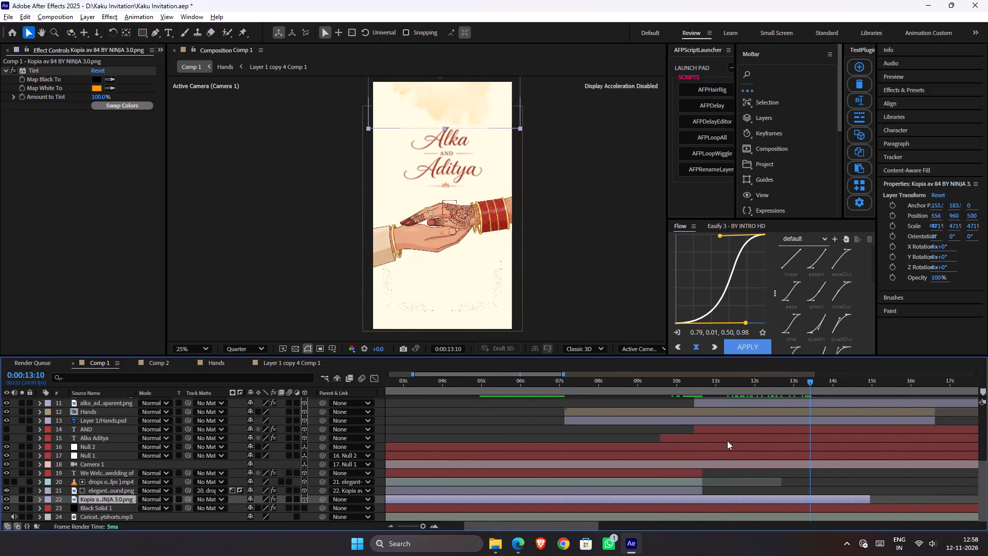
scroll(731, 440, "up", 1, "shift")
scroll(734, 440, "down", 3, "shift")
left_click(877, 421)
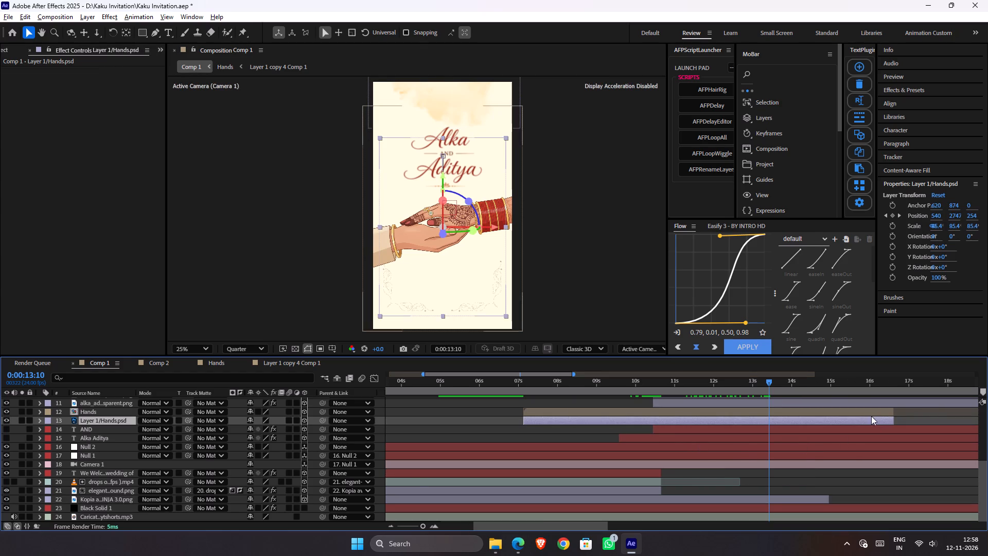
key("o")
left_click(823, 500)
key("alt+bracketright")
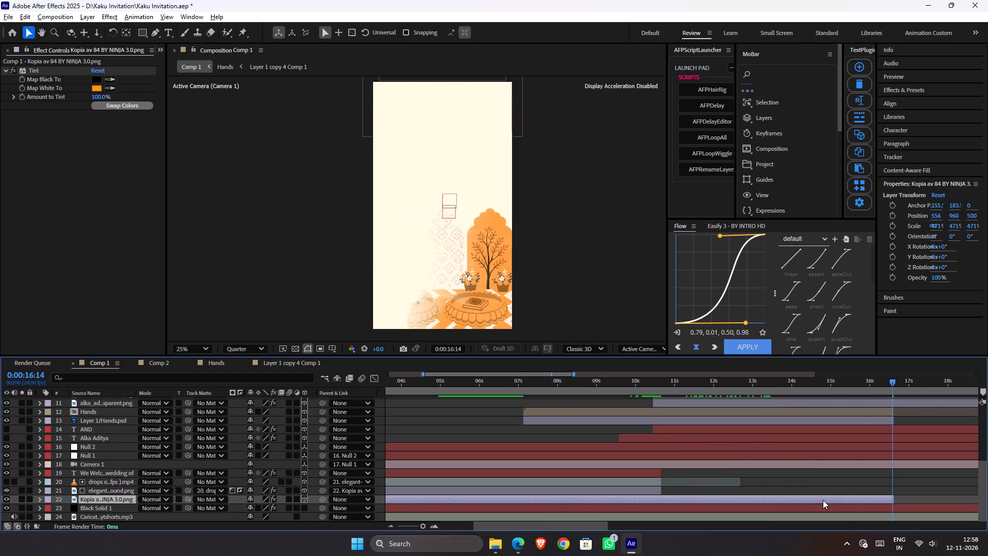
key("ctrl+s")
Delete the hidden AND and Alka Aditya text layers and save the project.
left_click(912, 428)
left_click(902, 437, "shift")
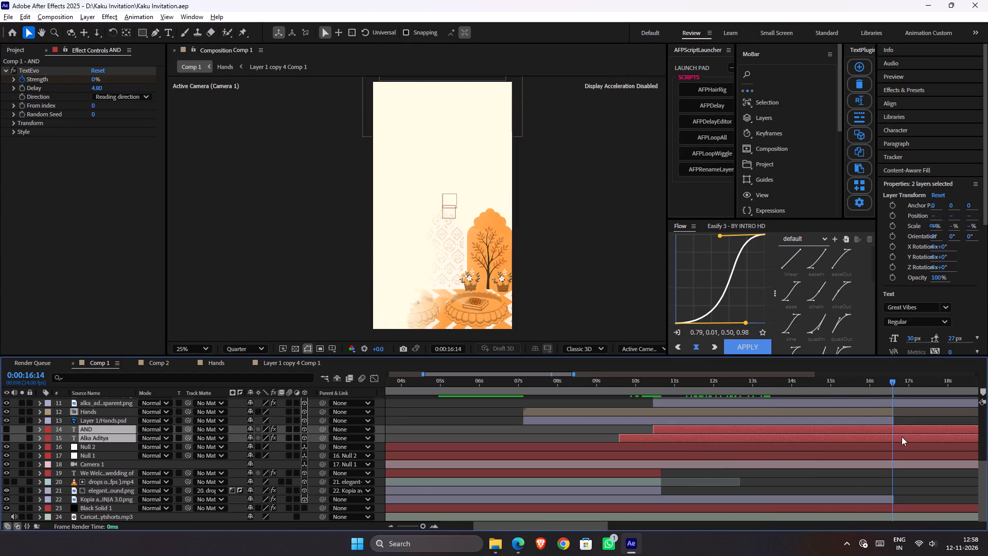
key("alt+bracketright")
key("ctrl+s")
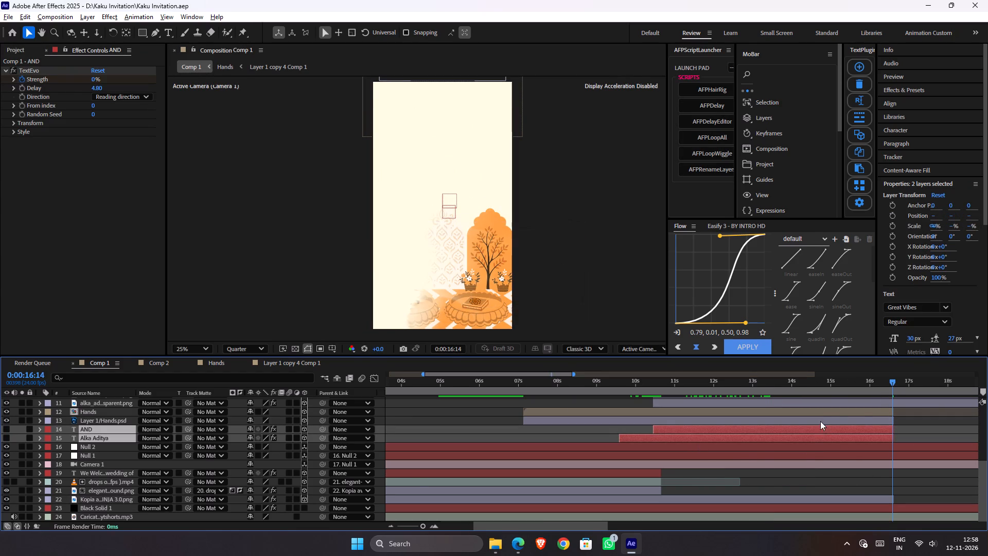
key("Delete")
scroll(775, 441, "up", 3)
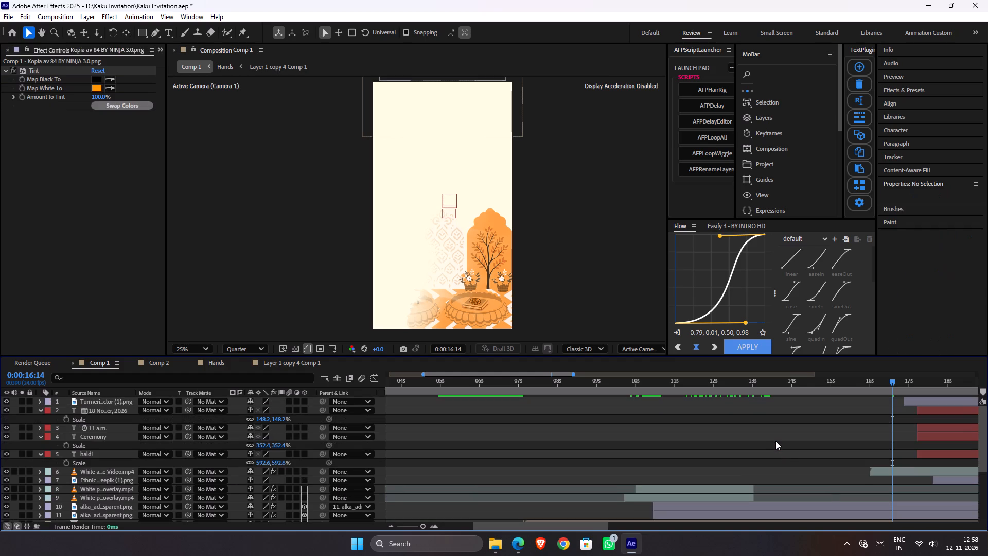
key("ctrl+s")
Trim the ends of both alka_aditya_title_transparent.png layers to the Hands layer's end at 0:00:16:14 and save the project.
scroll(775, 443, "down", 1)
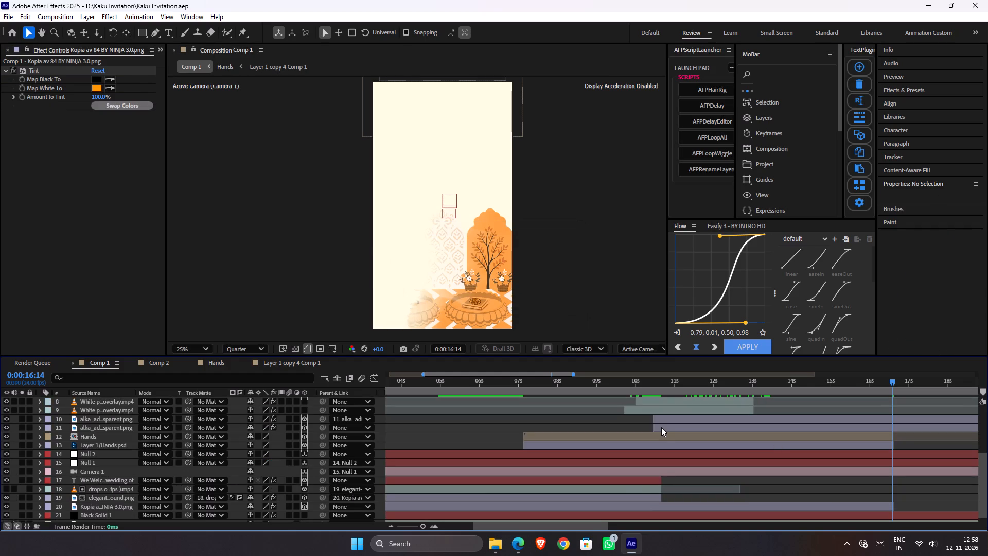
left_click(661, 427)
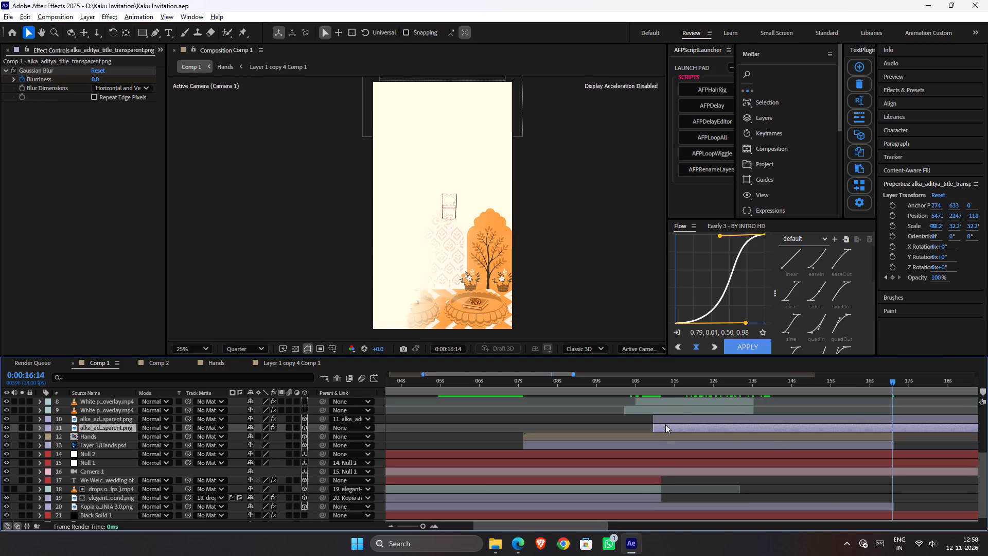
left_click_drag(699, 383, 740, 386)
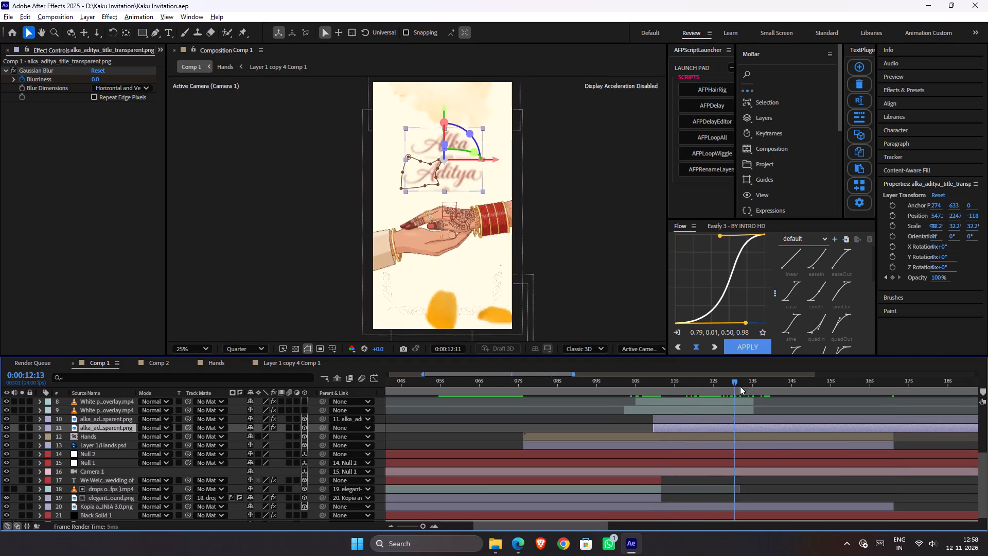
left_click_drag(740, 386, 912, 393)
left_click(880, 435)
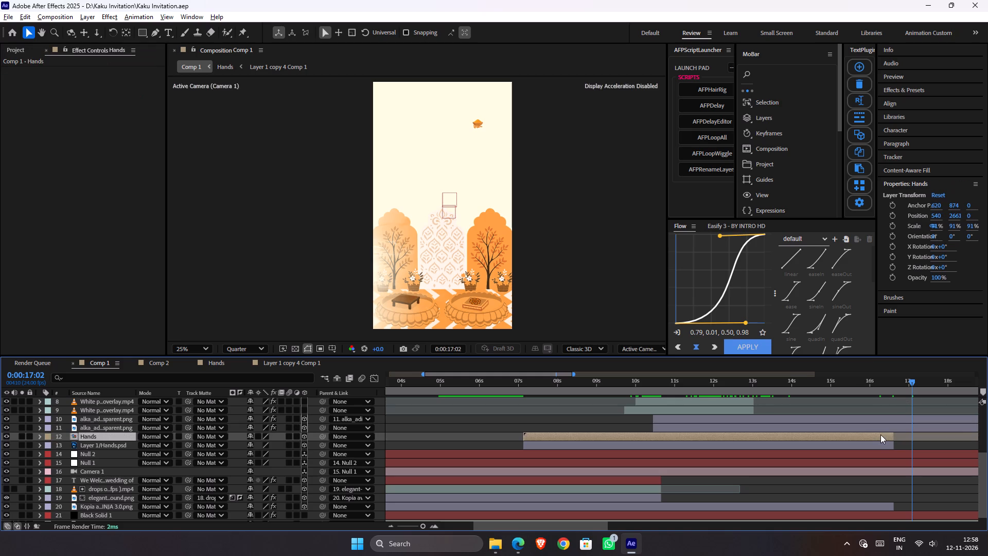
key("o")
left_click(883, 421)
left_click(883, 425, "shift")
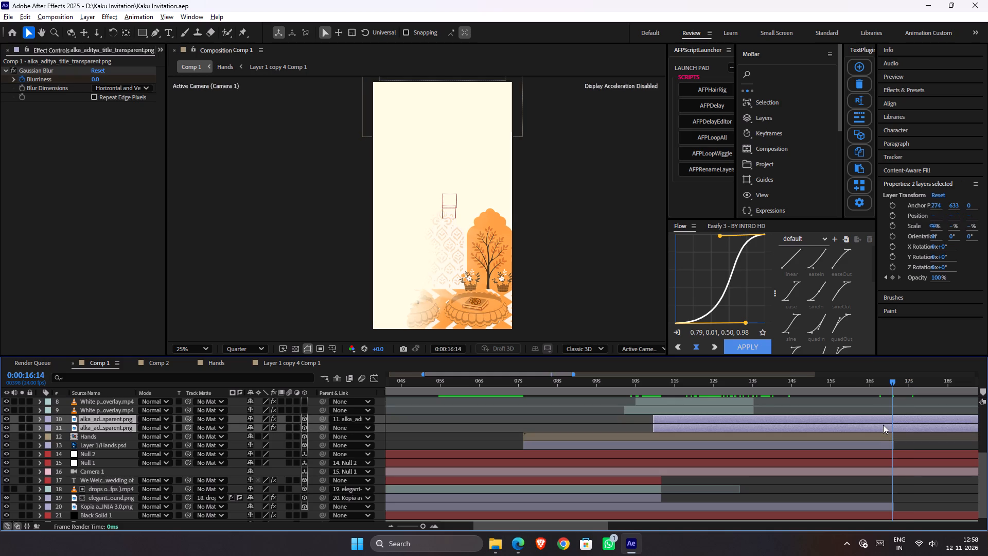
key("alt+bracketright")
key("ctrl+s")
Look over the layer stack and the full composition timeline to check the layer durations, saving the project.
scroll(781, 454, "up", 1)
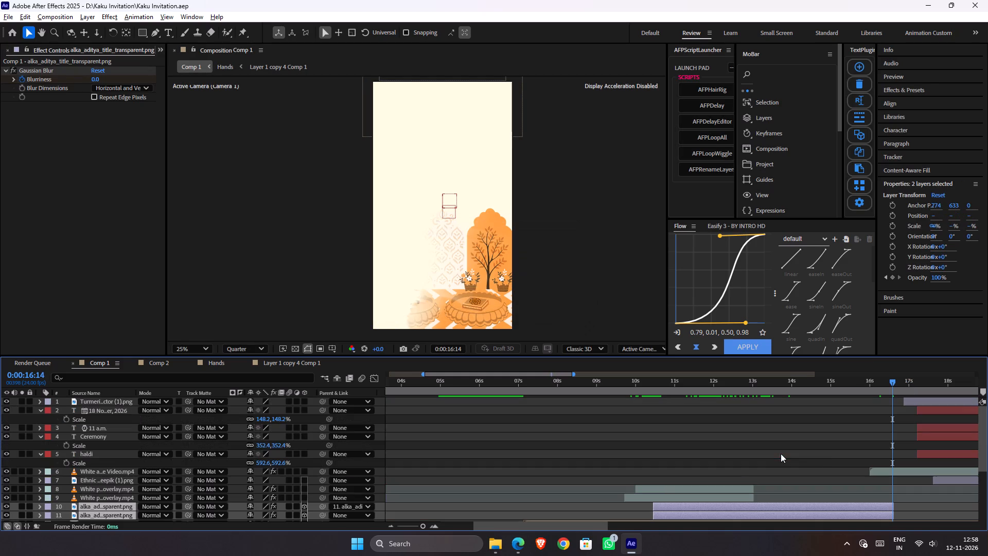
scroll(825, 449, "down", 3, "shift")
scroll(825, 450, "up", 3, "shift")
scroll(826, 450, "down", 4, "shift")
scroll(828, 449, "up", 1, "shift")
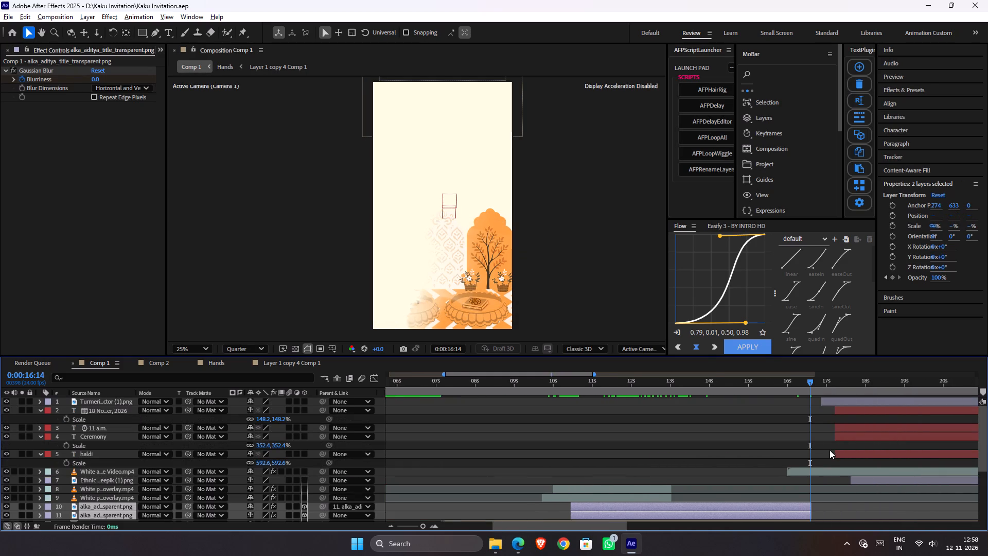
scroll(830, 450, "up", 1, "shift")
scroll(830, 450, "down", 5, "shift")
scroll(827, 449, "down", 3)
key("ctrl+s")
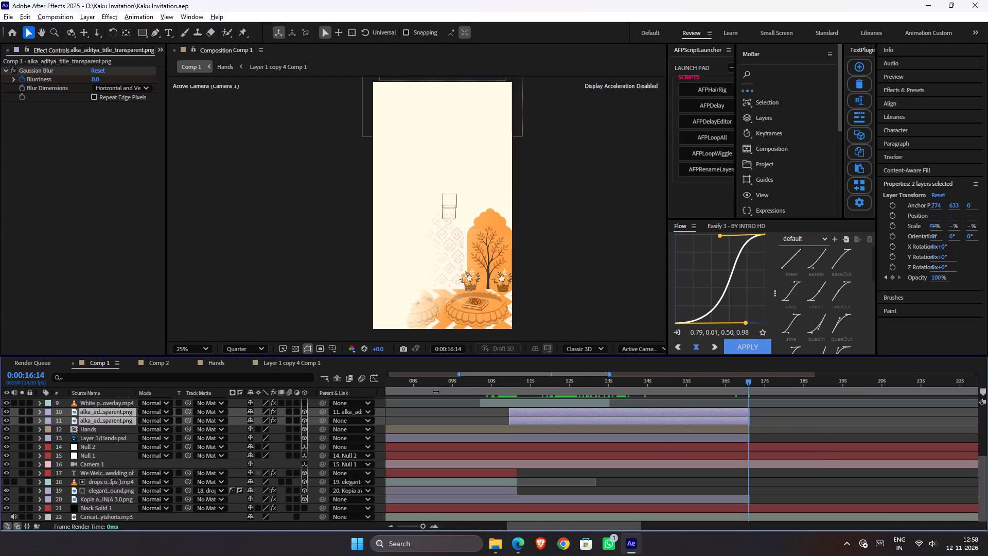
scroll(663, 432, "up", 1, "alt")
scroll(664, 437, "down", 5, "alt")
scroll(665, 439, "up", 1, "alt")
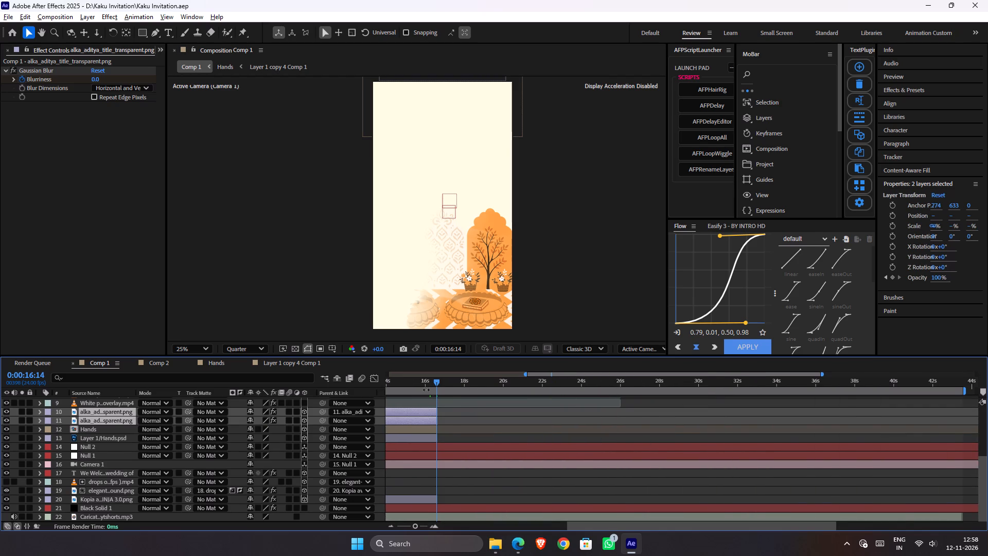
scroll(443, 414, "down", 1, "alt")
scroll(443, 414, "up", 1, "alt")
scroll(443, 414, "down", 5, "alt")
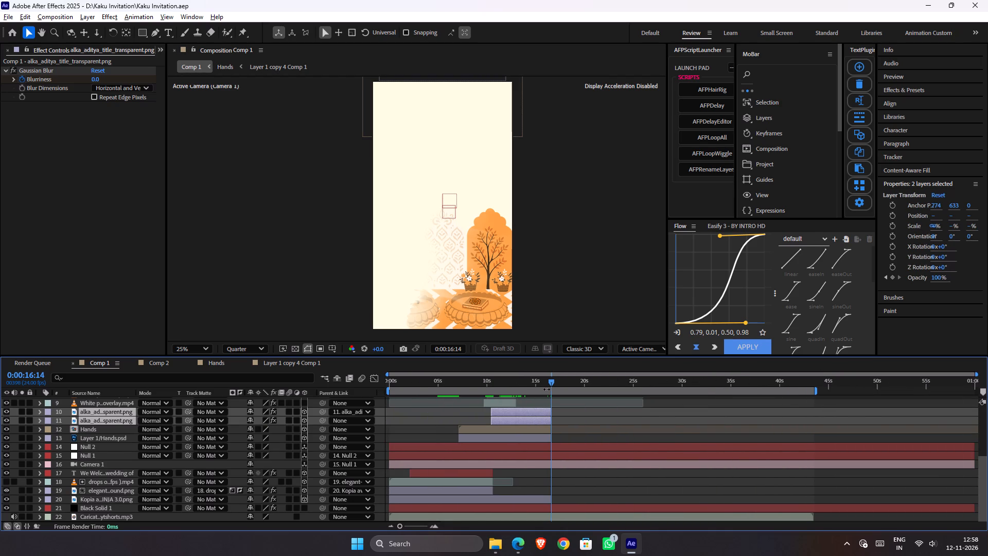
left_click_drag(457, 381, 461, 392)
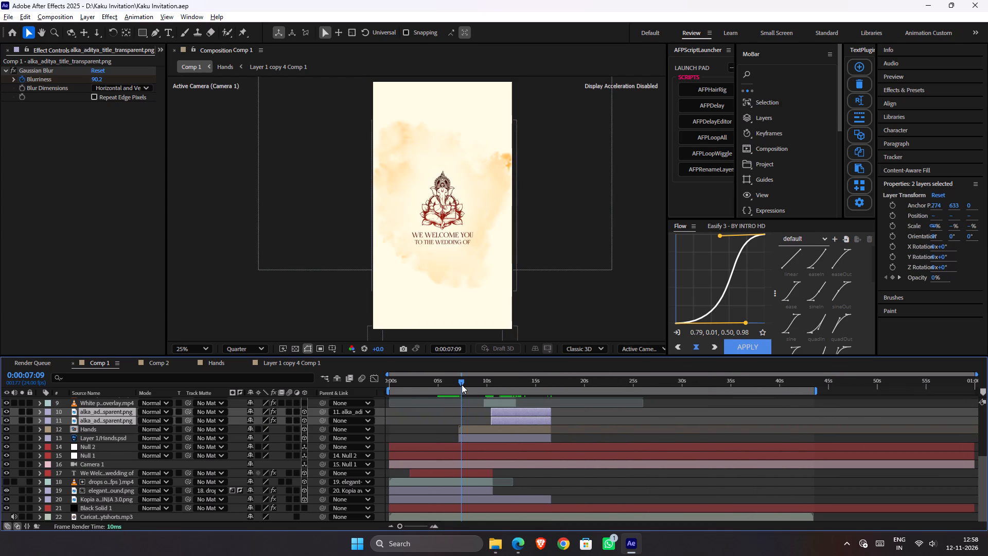
right_click(462, 385)
right_click(471, 383)
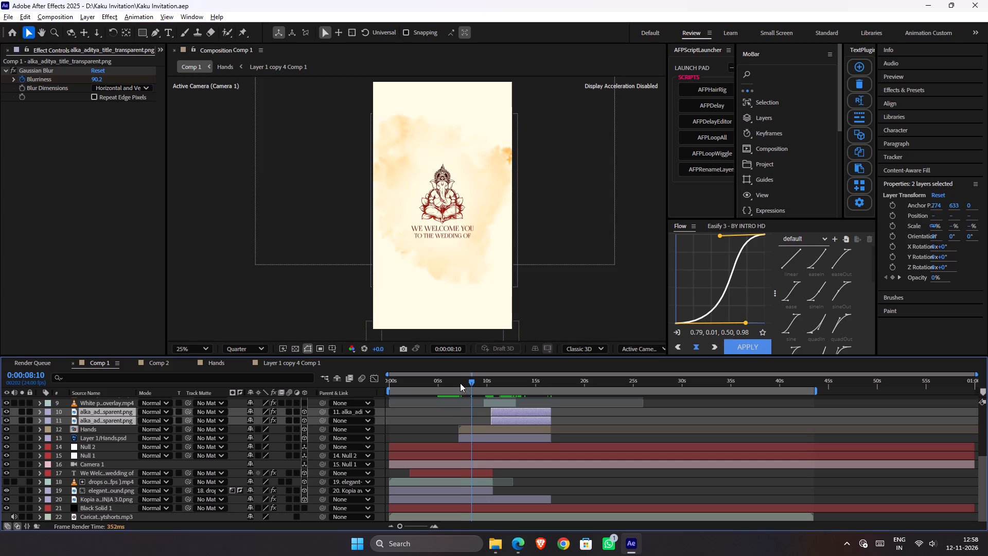
left_click(460, 383)
right_click(462, 373)
right_click(465, 366)
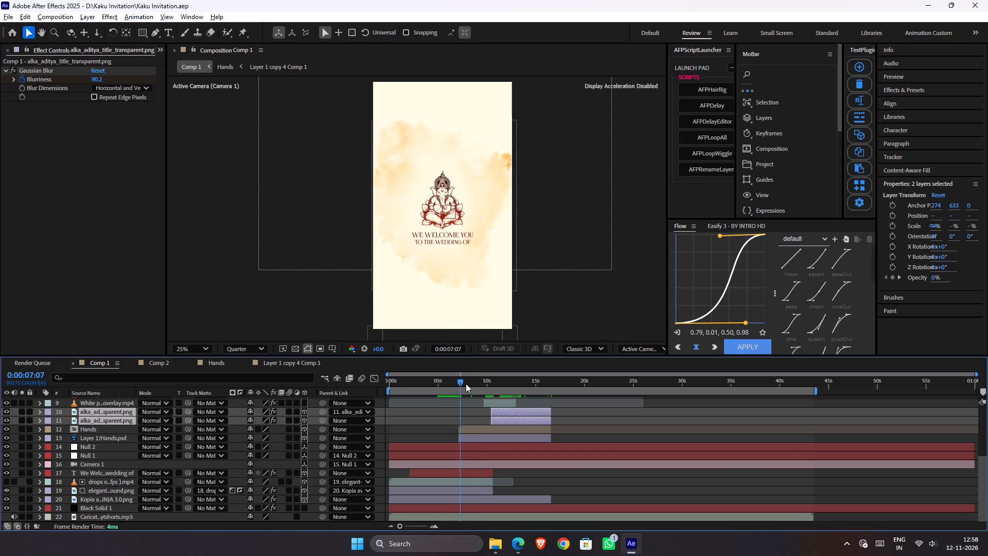
key("asterisk")
key("asterisk")
key("asterisk")
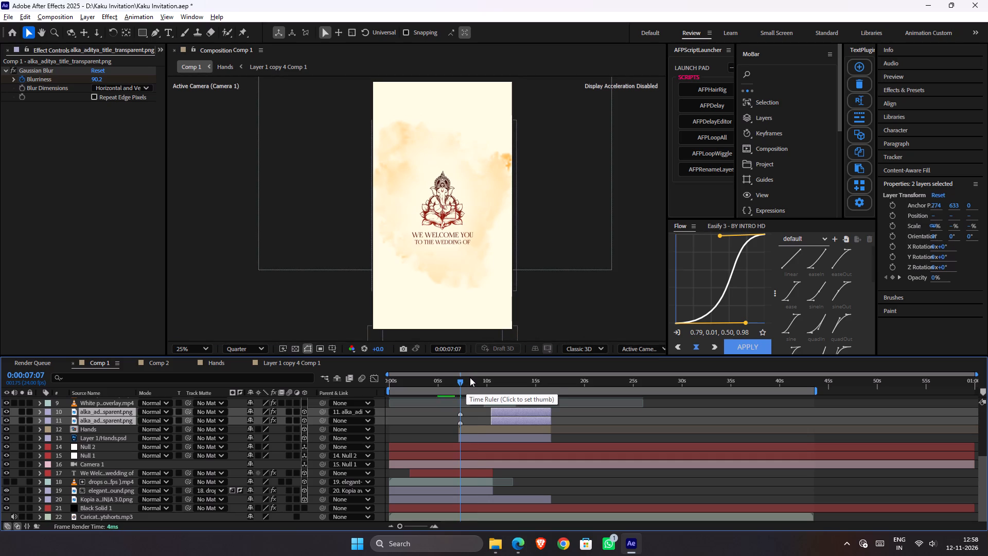
key("ctrl+z")
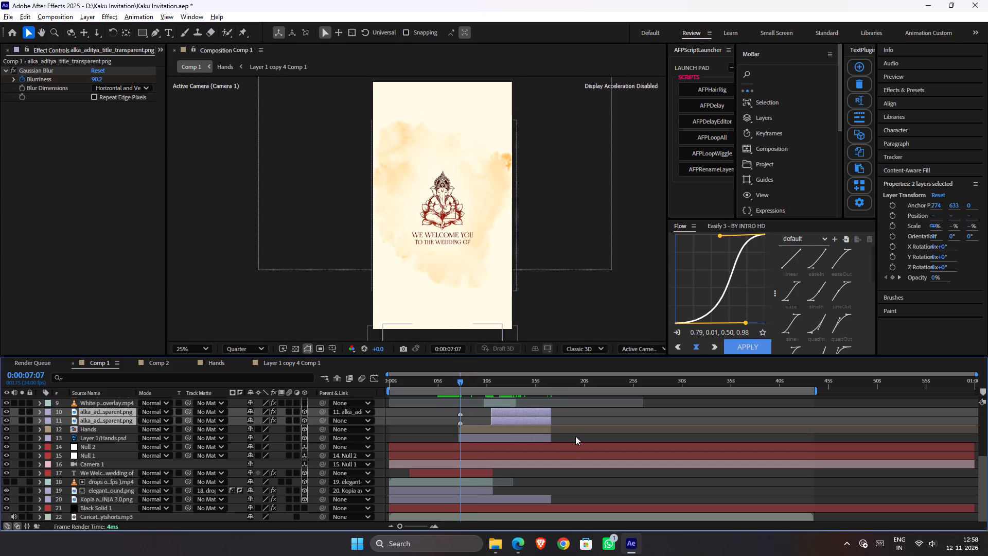
key("asterisk")
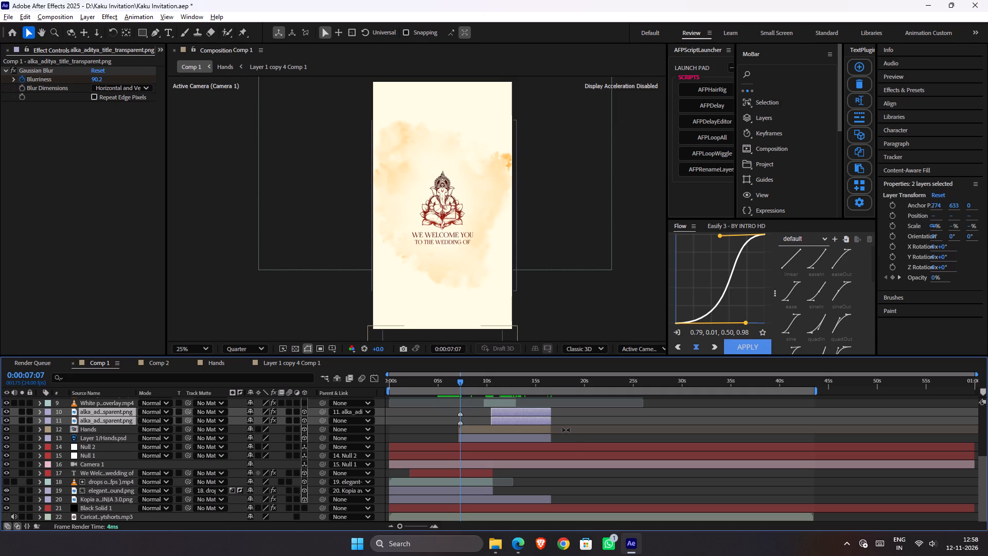
left_click(566, 437)
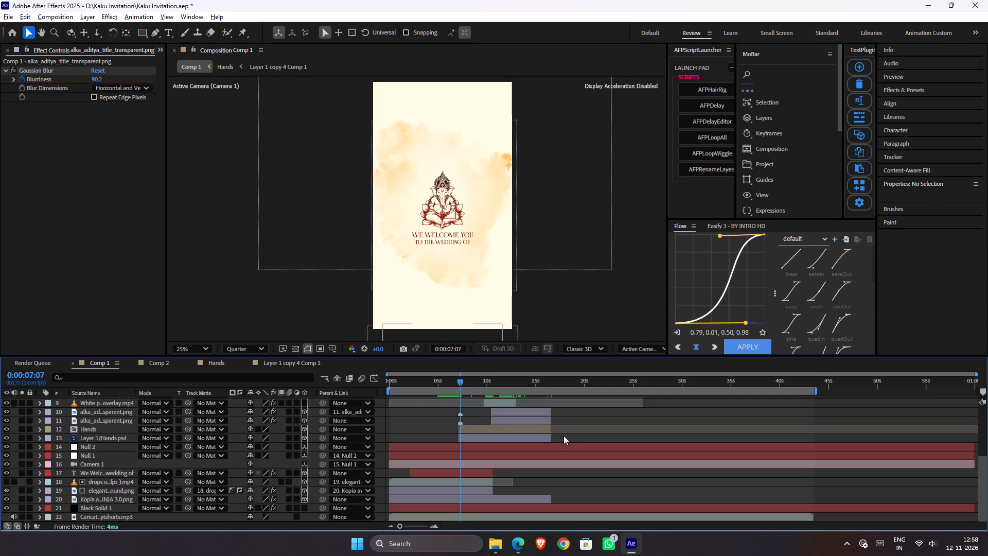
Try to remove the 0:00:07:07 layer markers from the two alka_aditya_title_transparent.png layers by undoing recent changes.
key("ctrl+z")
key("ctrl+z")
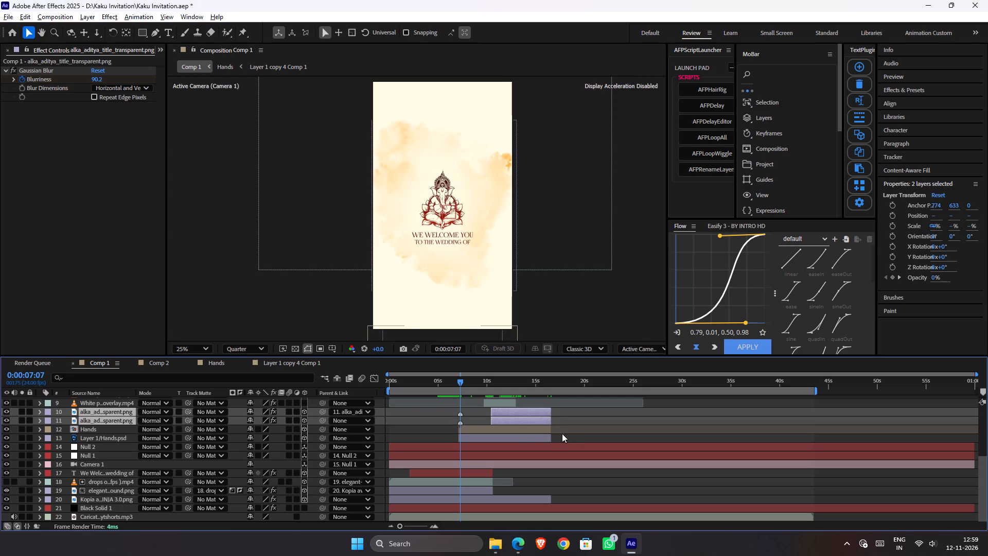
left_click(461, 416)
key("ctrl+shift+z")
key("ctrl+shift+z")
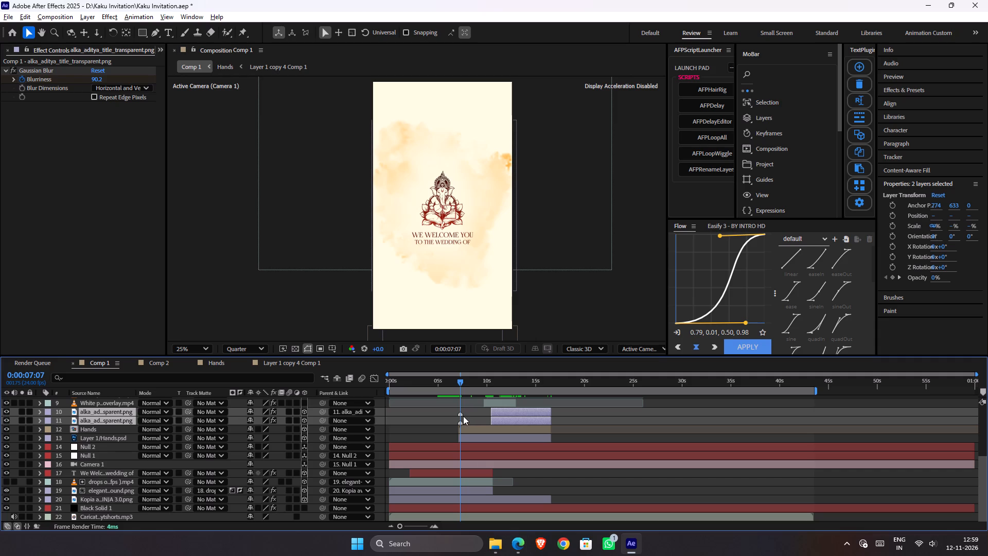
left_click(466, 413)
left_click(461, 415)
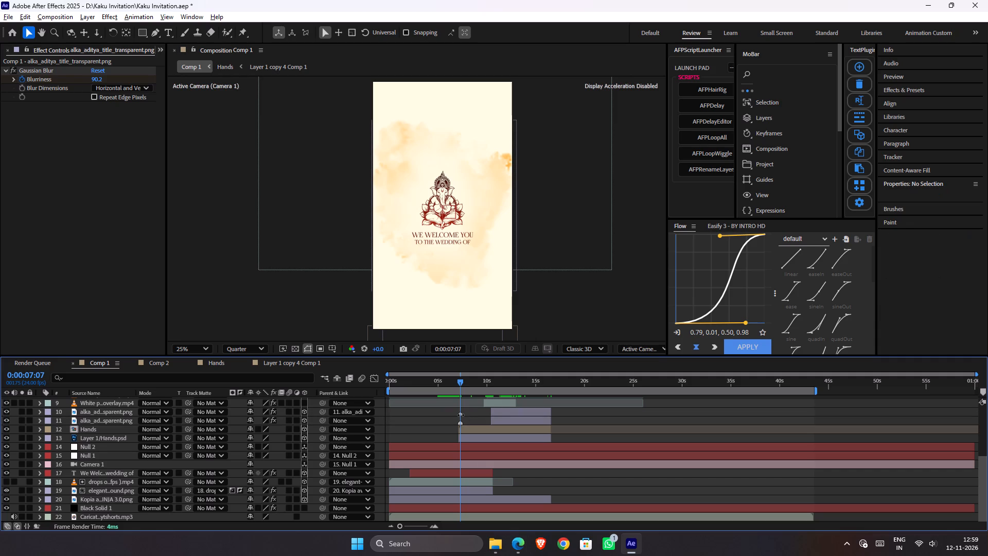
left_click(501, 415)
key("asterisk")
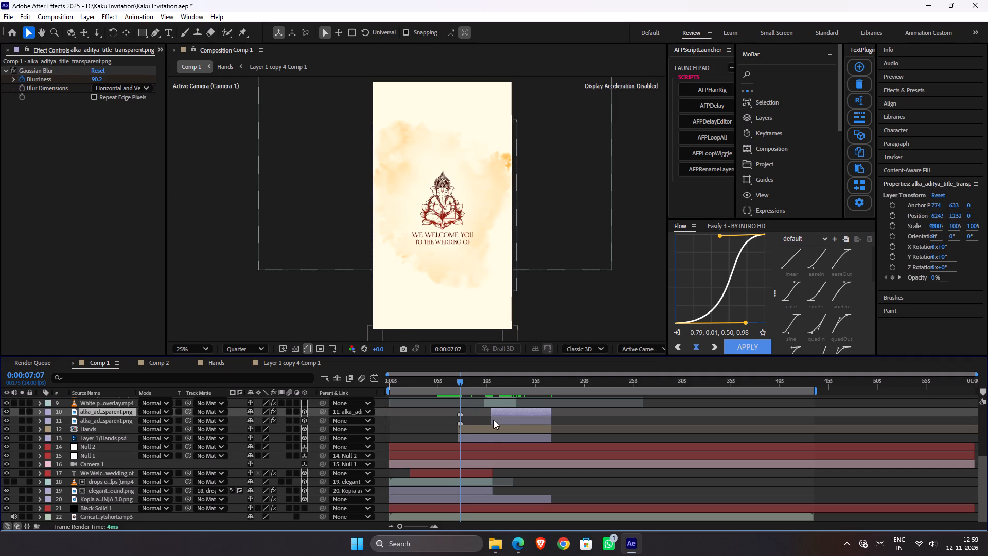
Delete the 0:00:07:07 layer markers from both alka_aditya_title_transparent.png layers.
right_click(462, 417)
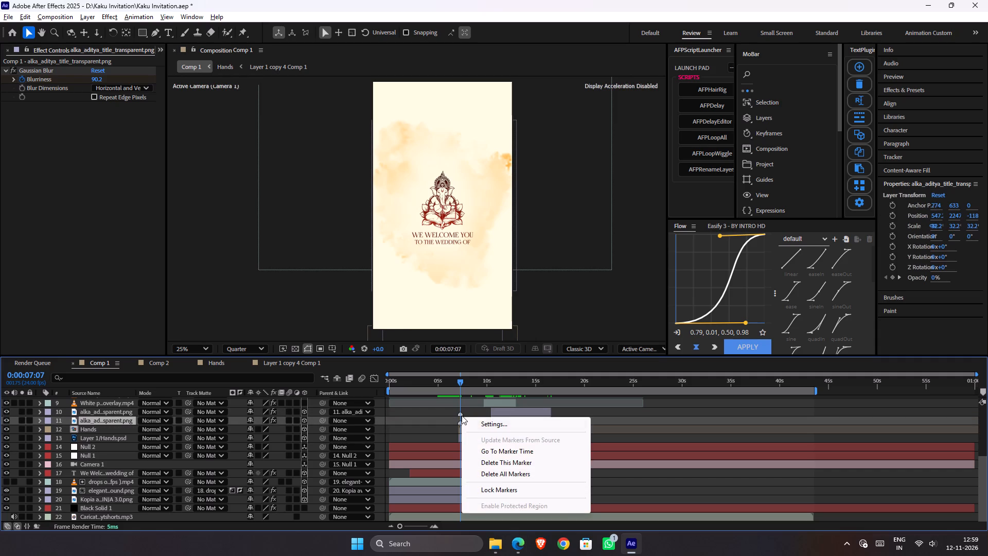
left_click(490, 458)
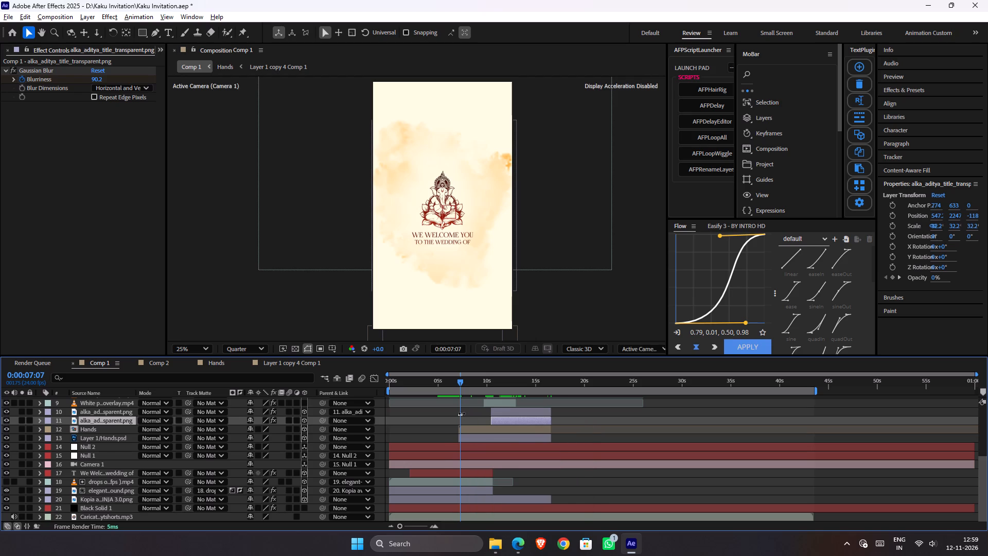
right_click(462, 413)
left_click(490, 457)
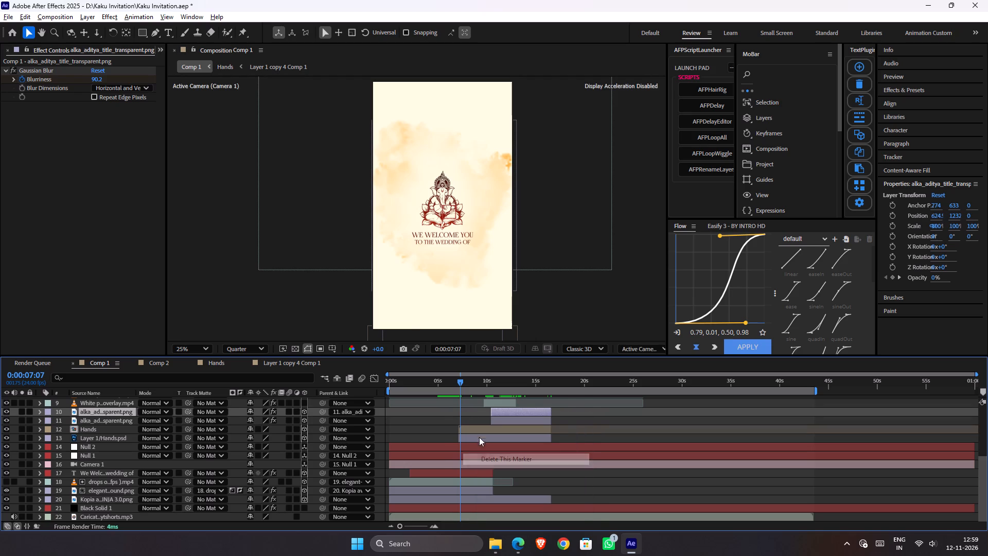
With no layer selected, add a composition marker at 0:00:07:07 with the comment Slide 2.
left_click(472, 415)
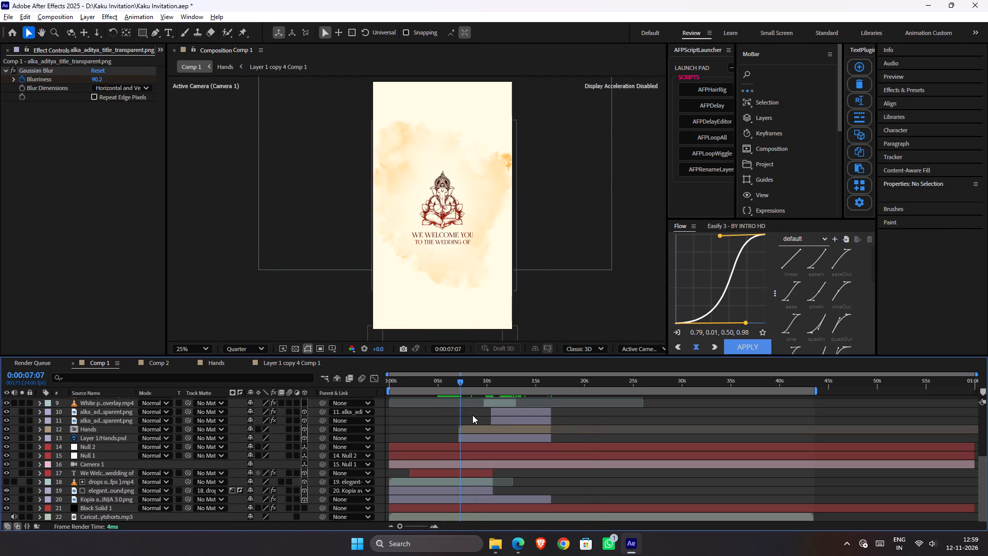
key("asterisk")
left_click(462, 394)
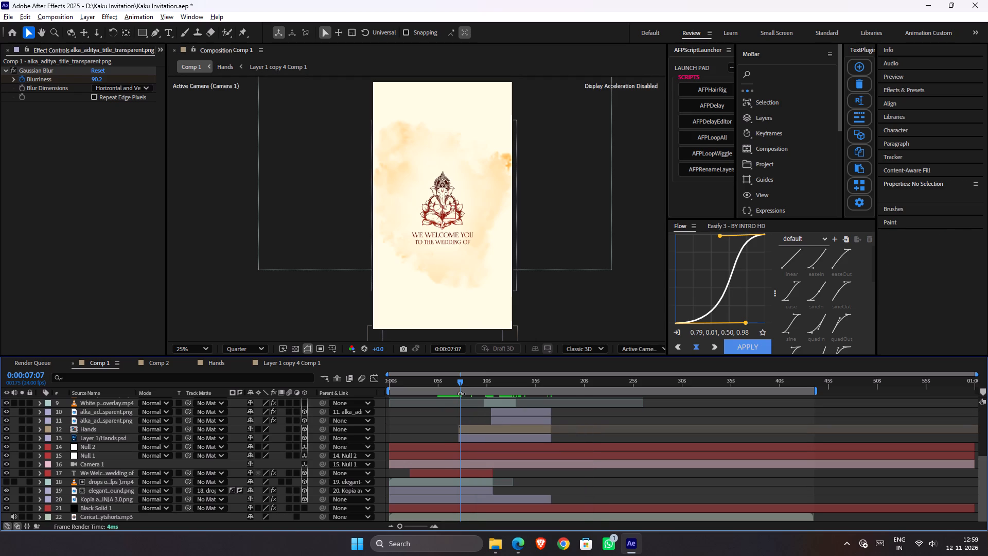
left_click(462, 394)
right_click(462, 394)
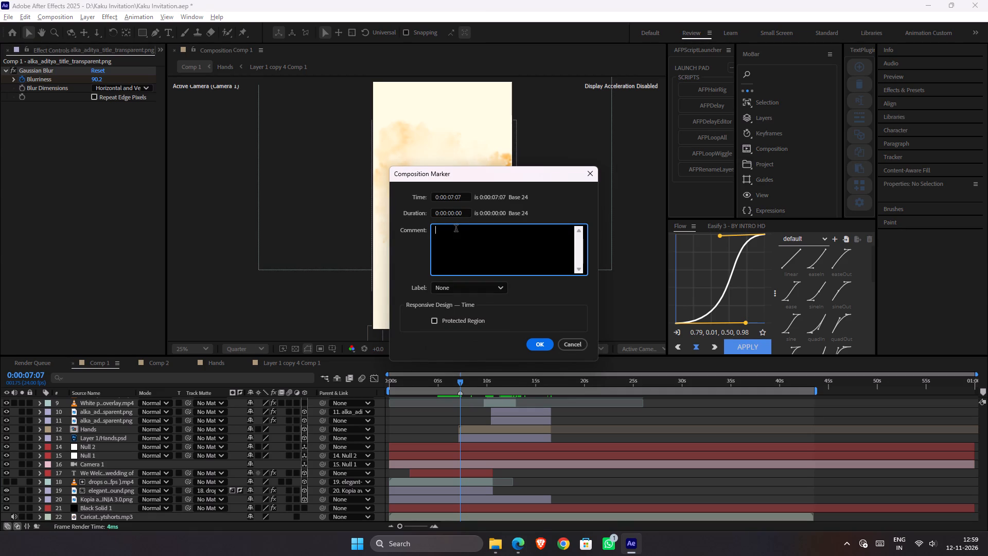
type("Slide 1")
key("BackSpace")
key("2")
key("Return")
left_click(532, 345)
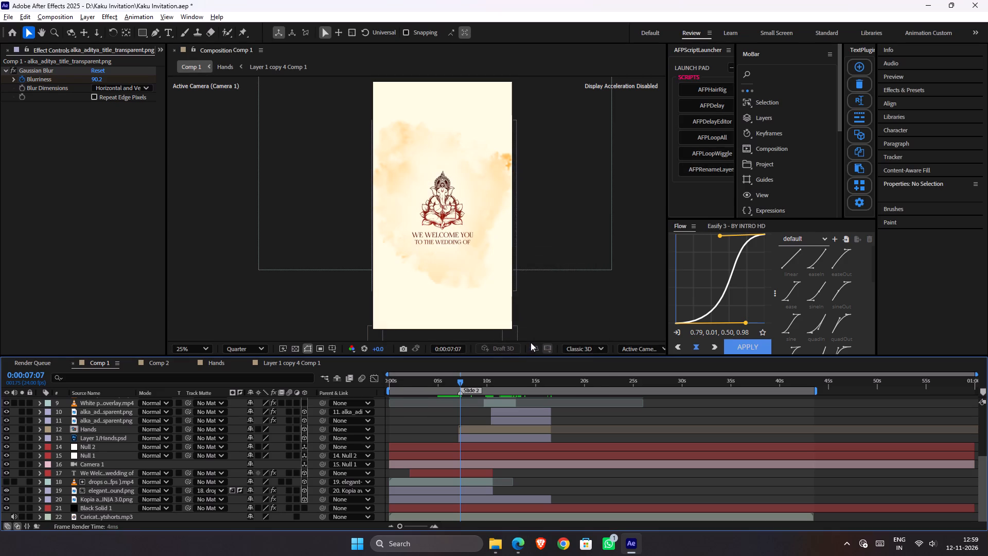
Add a composition marker at 0:00:00:00 with the comment Slide 1.
left_click_drag(449, 379, 375, 397)
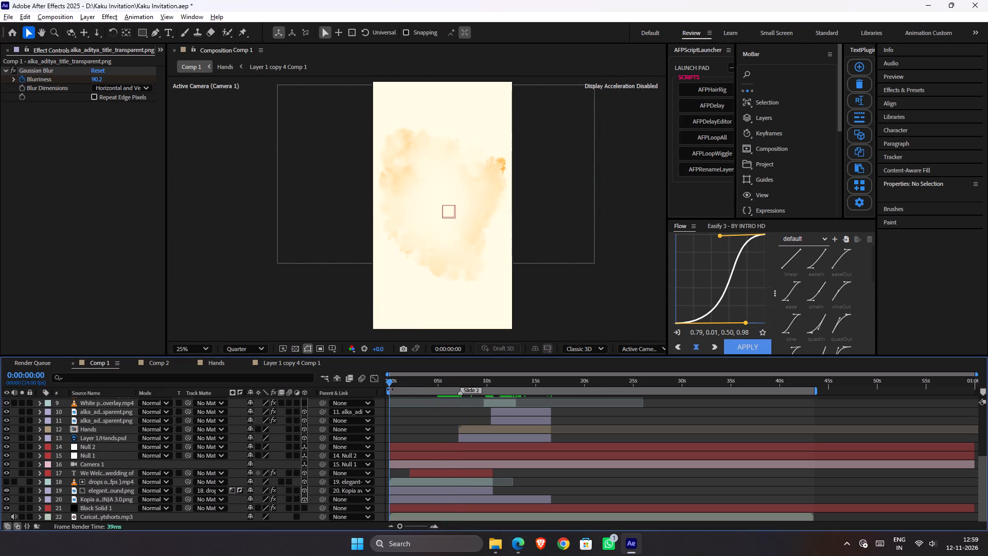
key("asterisk")
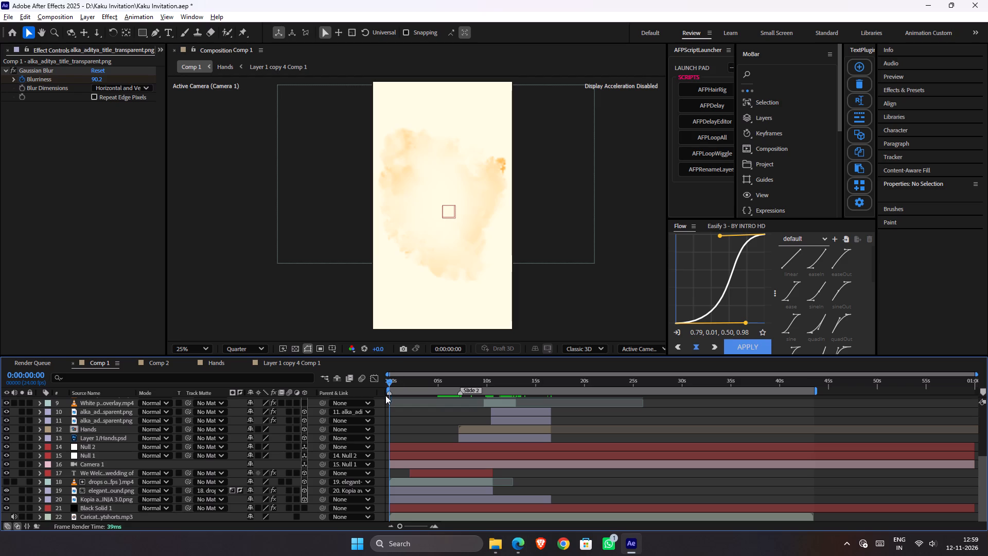
double_click(388, 395)
type("Slide 1")
key("Return")
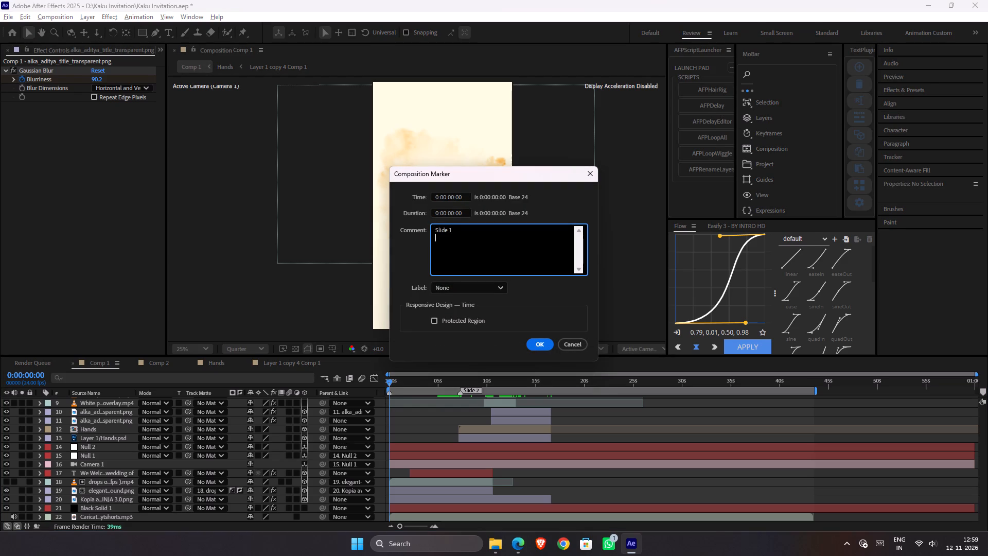
left_click(542, 347)
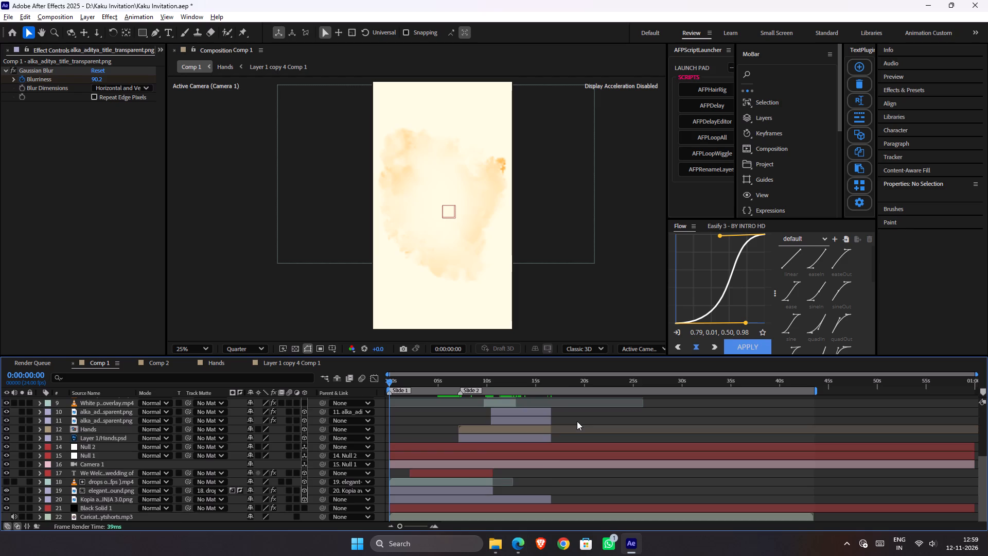
Add a composition marker at 0:00:15:22 with the comment Slide 3 and save the project.
scroll(577, 421, "up", 1)
left_click_drag(545, 381, 544, 384)
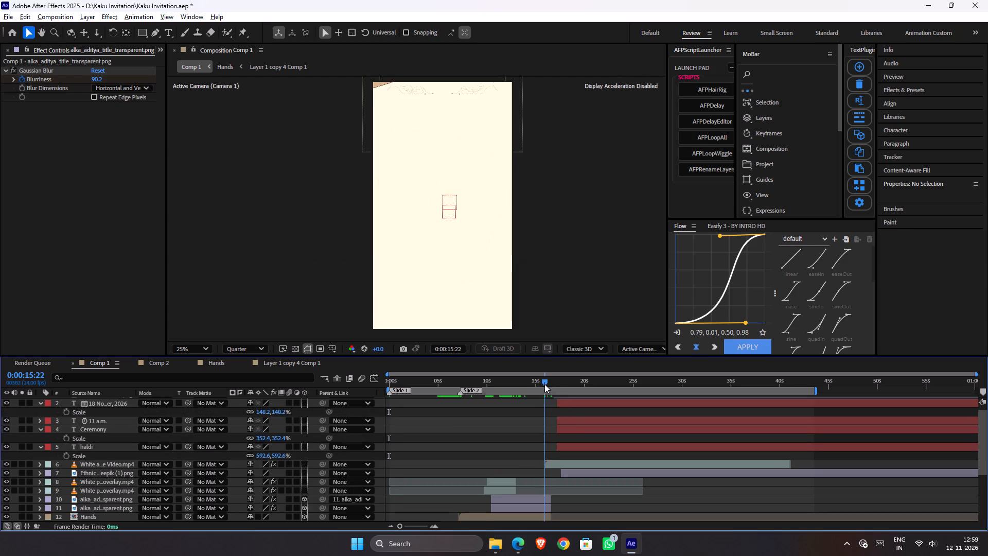
left_click_drag(544, 384, 547, 391)
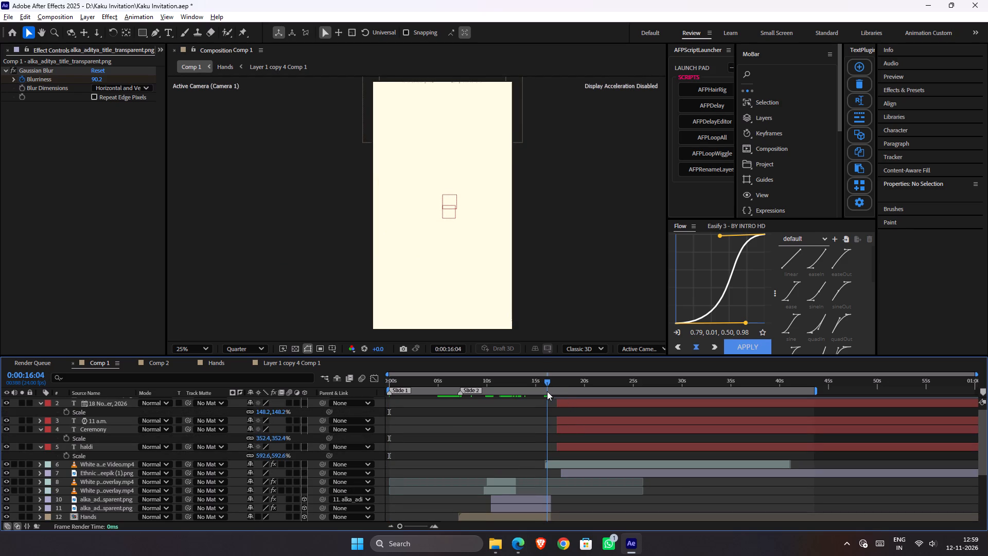
left_click_drag(547, 391, 543, 391)
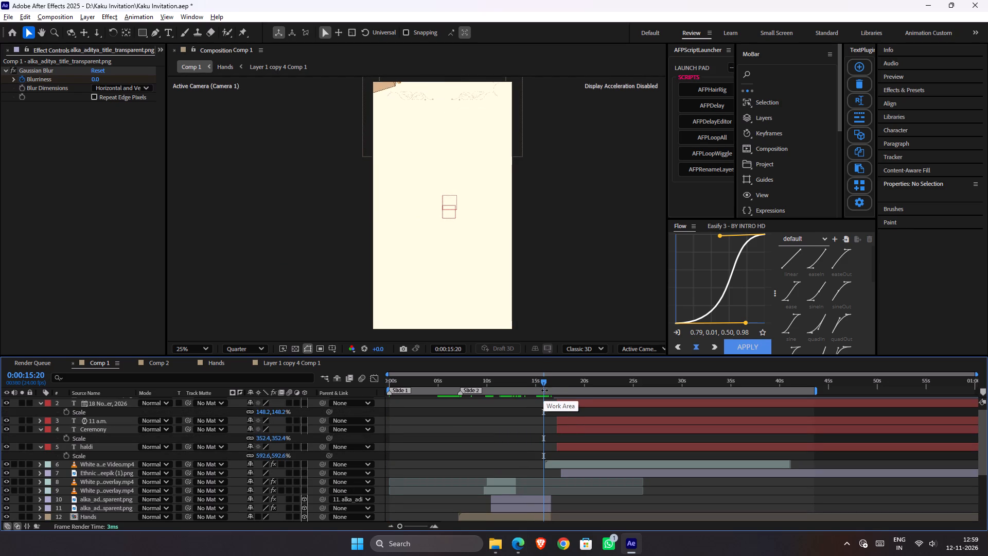
left_click(544, 384)
key("asterisk")
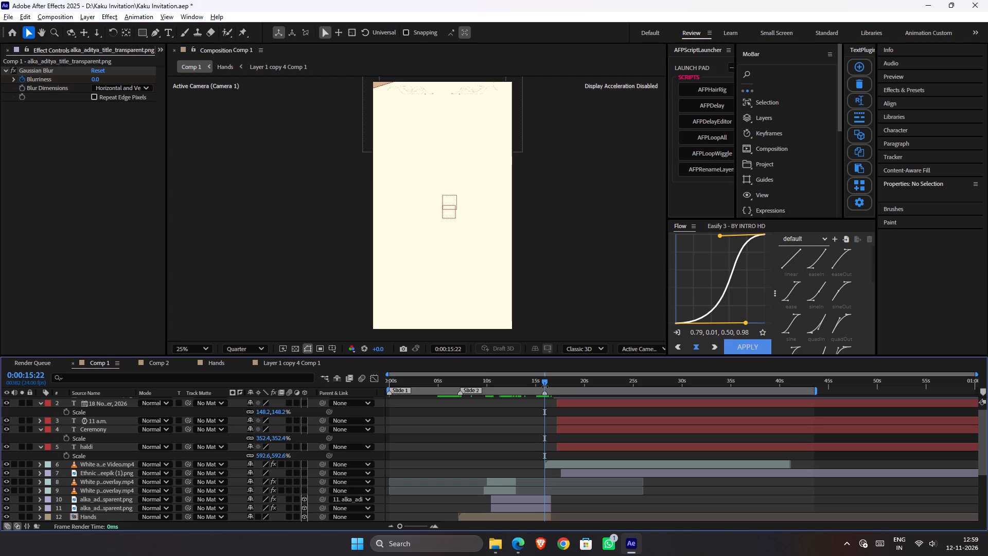
double_click(544, 391)
type("Slide 3")
left_click(534, 343)
key("ctrl+s")
Turn the Slide 3 composition marker into a protected region.
double_click(547, 392)
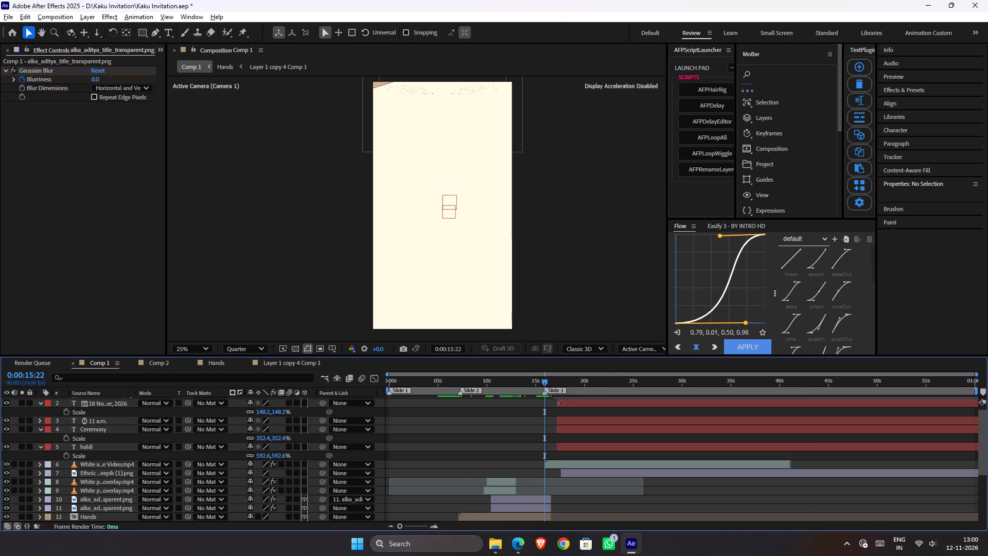
key("ctrl+z")
double_click(545, 393)
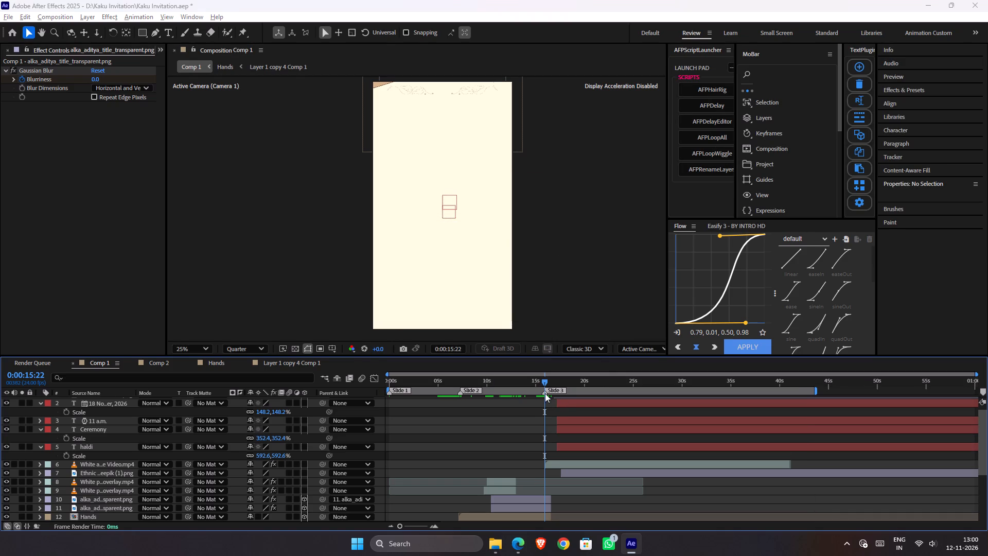
left_click(449, 322)
left_click(545, 346)
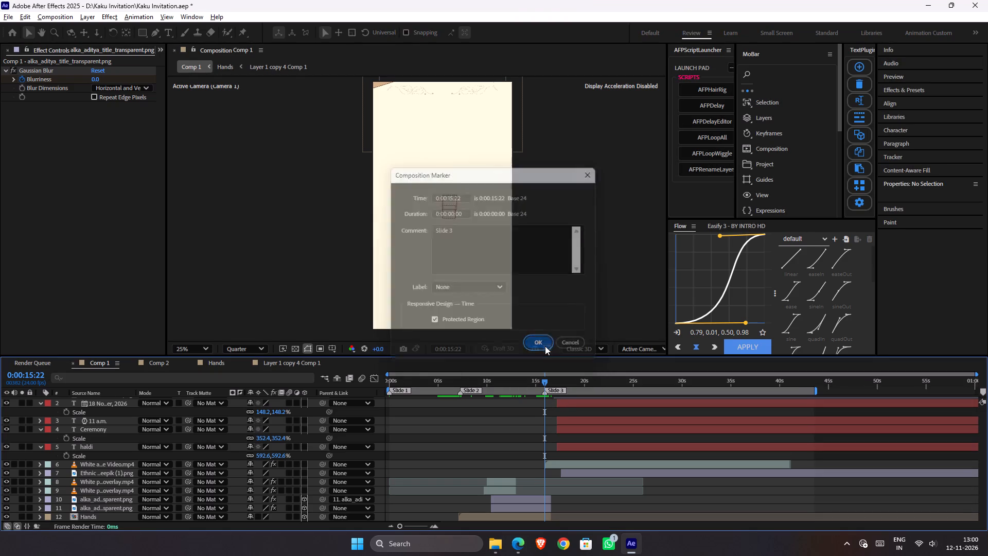
Extend the Slide 3 protected region so it ends at about 42 seconds on the timeline.
left_click_drag(557, 393, 492, 386)
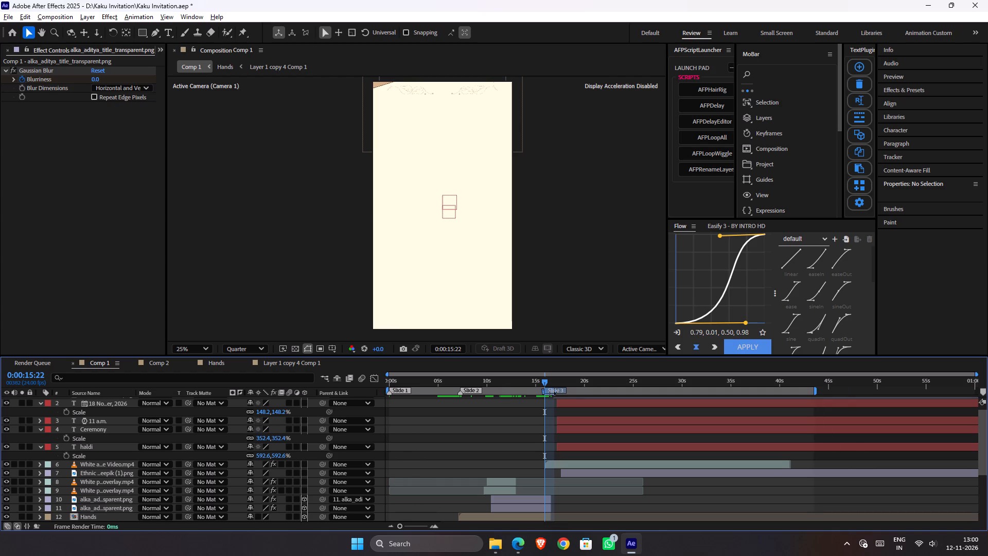
left_click_drag(557, 393, 547, 392)
scroll(563, 393, "up", 1, "alt")
left_click_drag(548, 389, 654, 392)
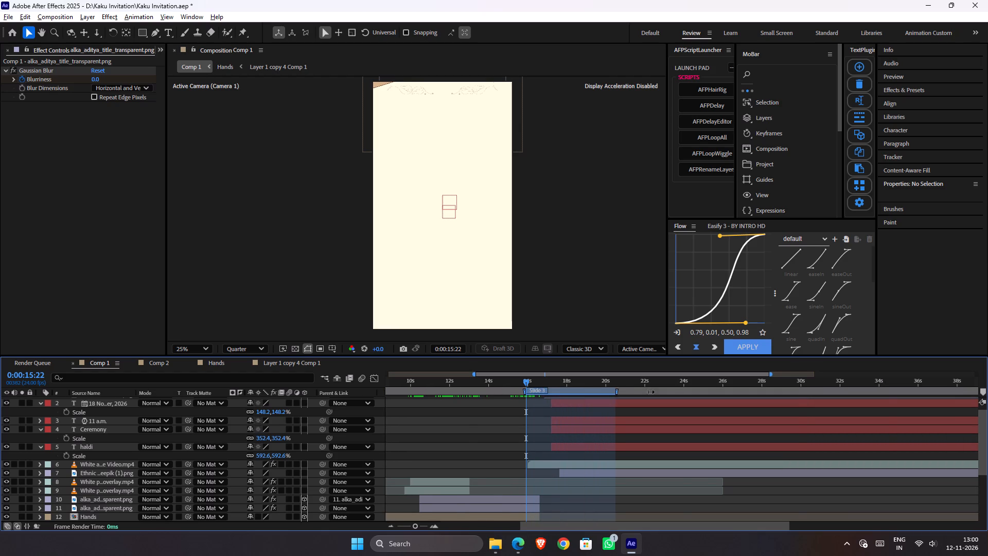
left_click_drag(654, 392, 889, 392)
scroll(885, 392, "down", 2, "alt")
scroll(885, 392, "up", 1, "alt")
scroll(721, 406, "down", 1, "alt")
scroll(721, 406, "up", 1, "alt")
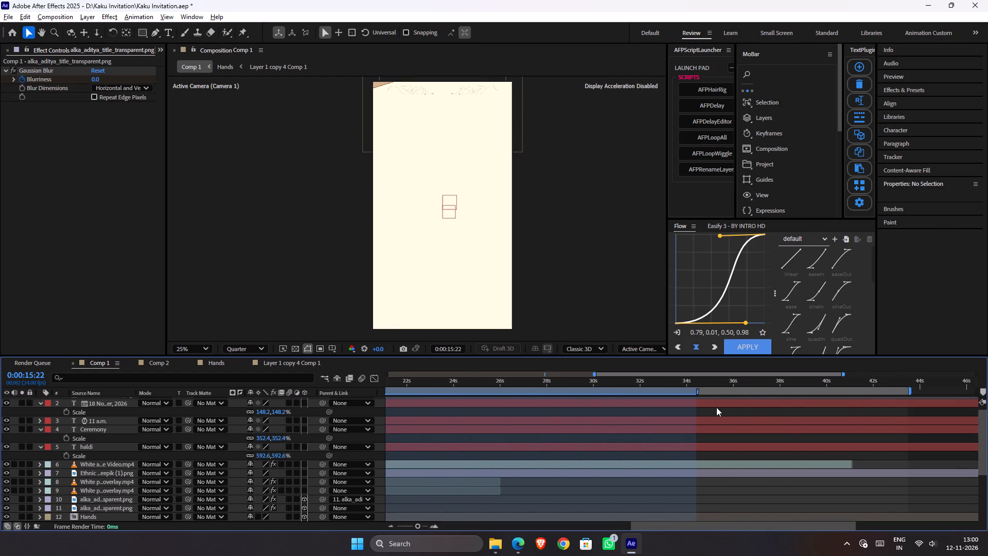
scroll(716, 407, "down", 3, "alt")
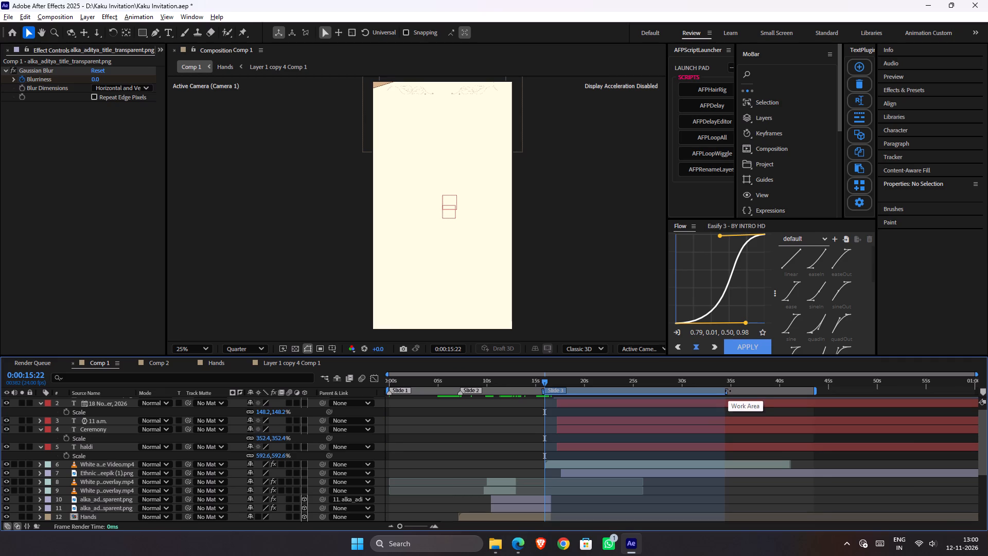
left_click_drag(728, 391, 721, 391)
left_click_drag(726, 395, 791, 398)
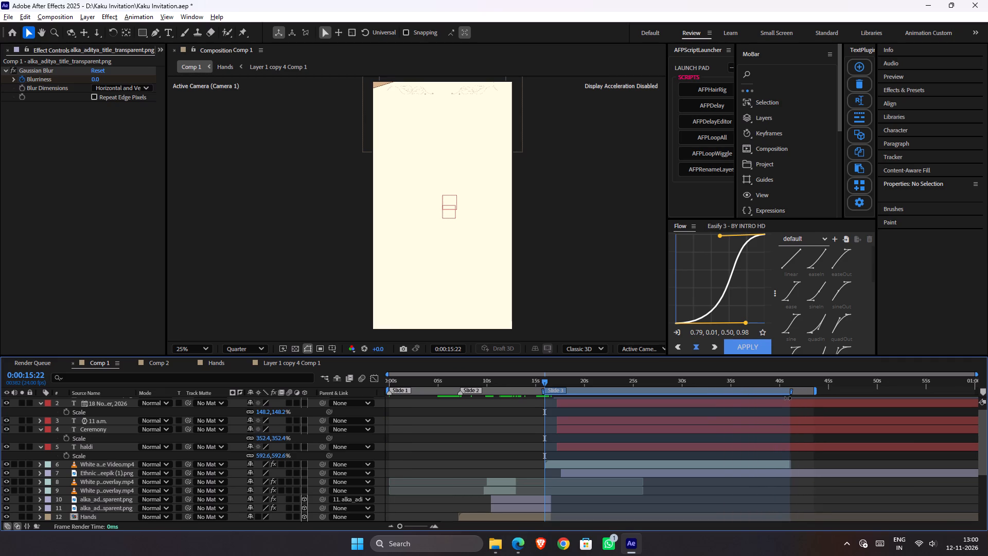
left_click_drag(791, 398, 802, 399)
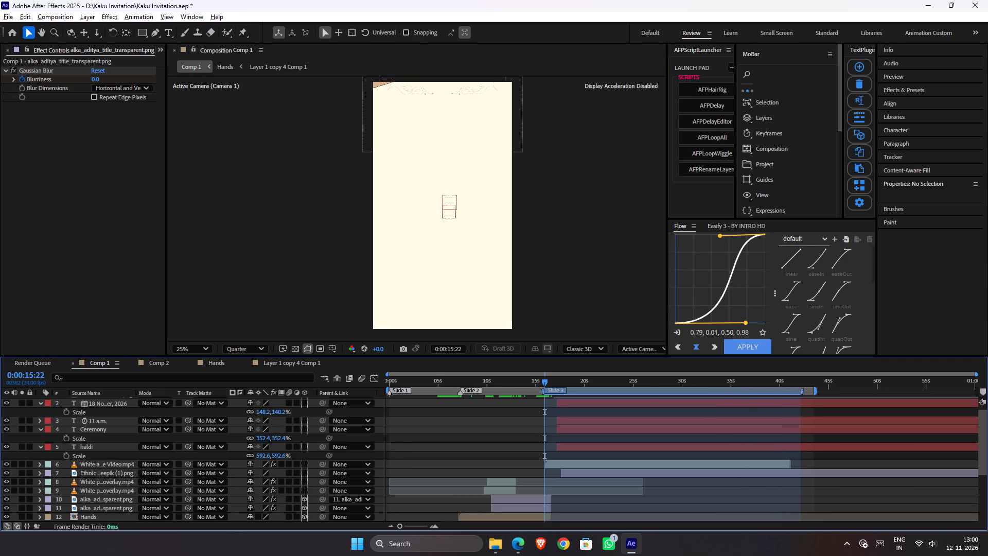
Turn the Slide 1 composition marker into a protected region and extend its end to about 10.5 seconds.
double_click(389, 394)
left_click(448, 320)
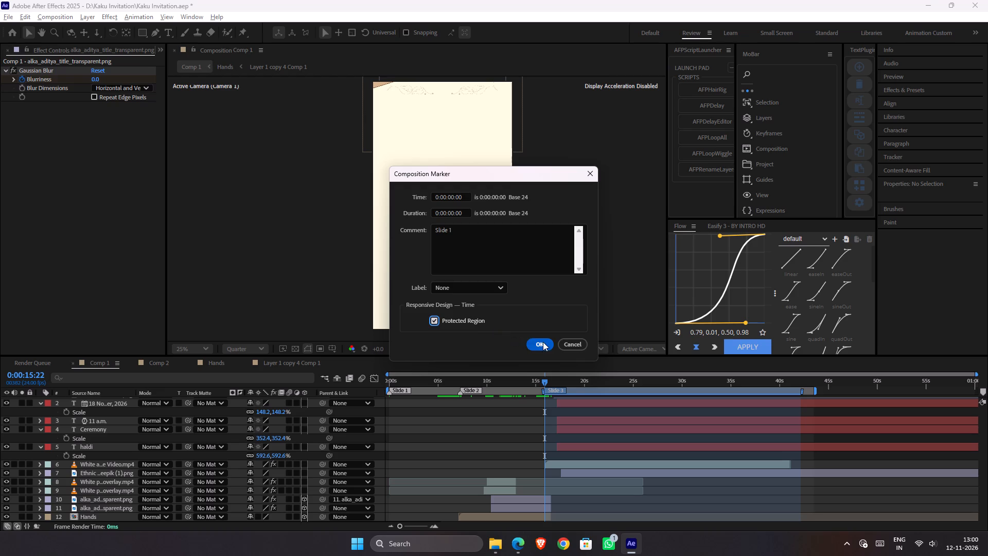
left_click(543, 342)
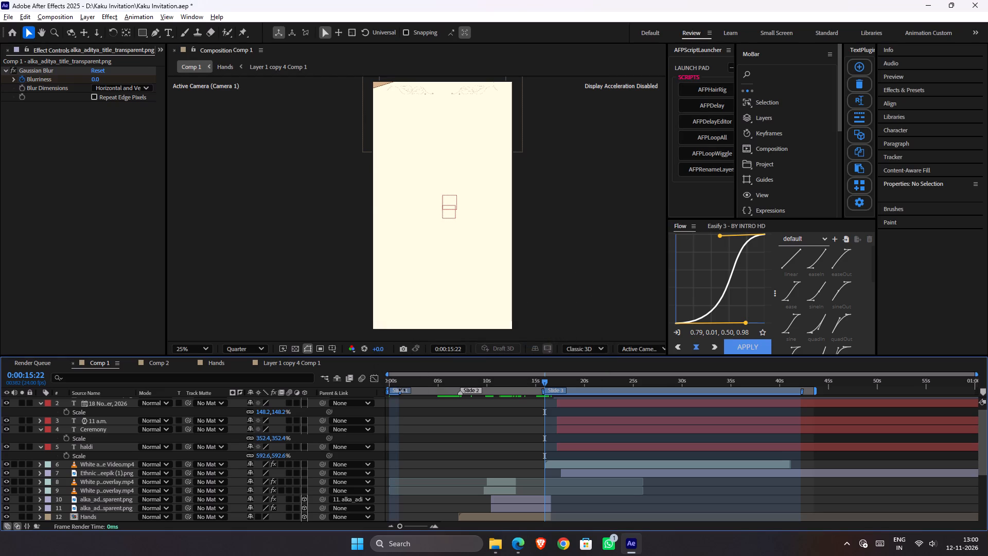
left_click_drag(400, 390, 495, 405)
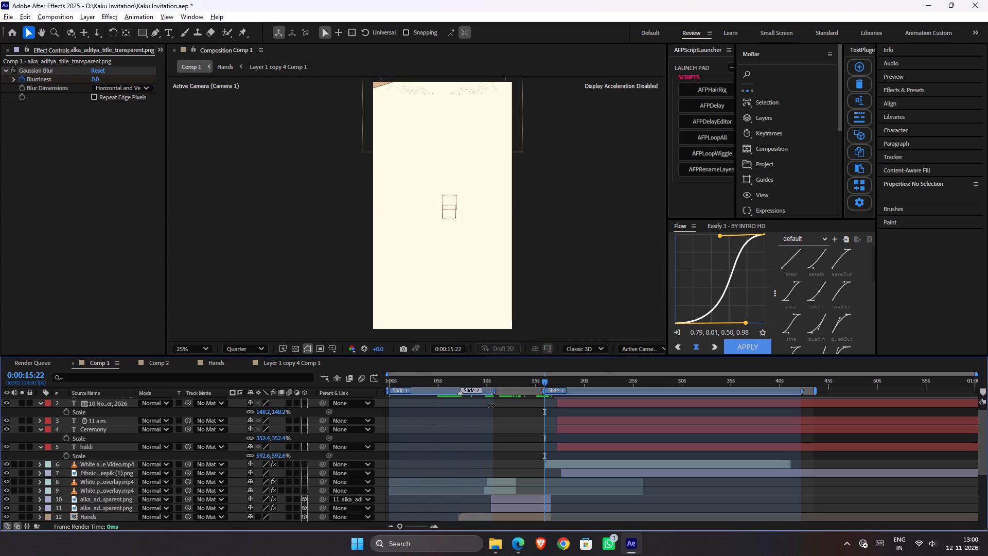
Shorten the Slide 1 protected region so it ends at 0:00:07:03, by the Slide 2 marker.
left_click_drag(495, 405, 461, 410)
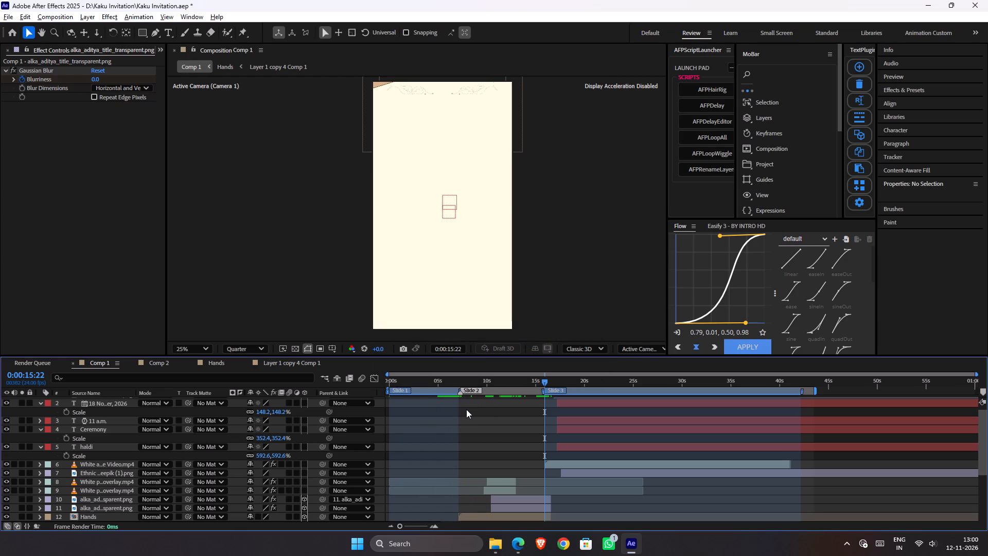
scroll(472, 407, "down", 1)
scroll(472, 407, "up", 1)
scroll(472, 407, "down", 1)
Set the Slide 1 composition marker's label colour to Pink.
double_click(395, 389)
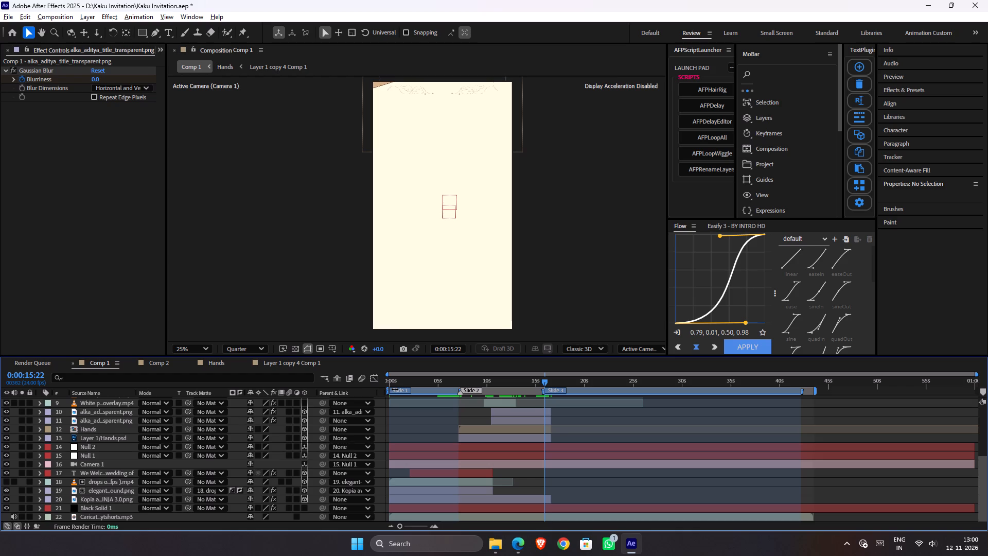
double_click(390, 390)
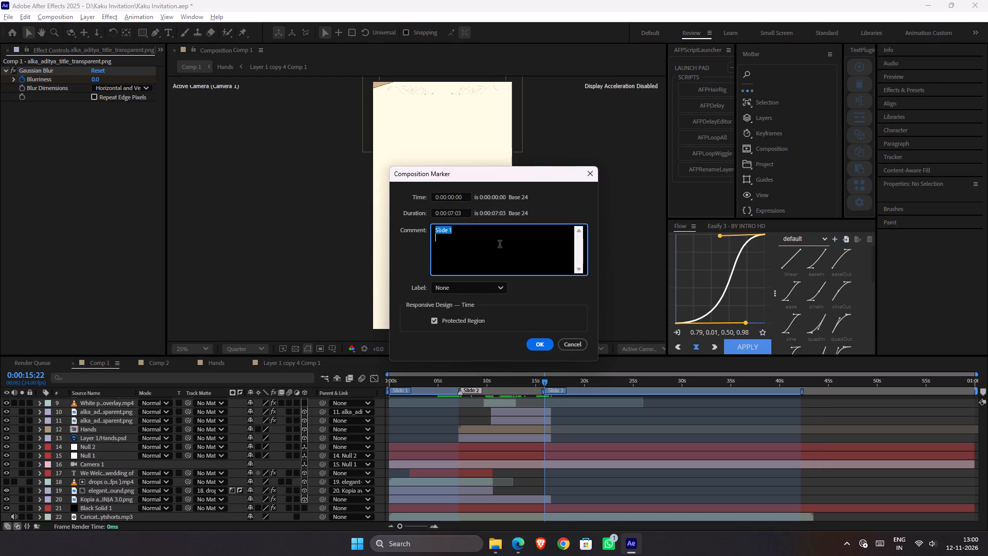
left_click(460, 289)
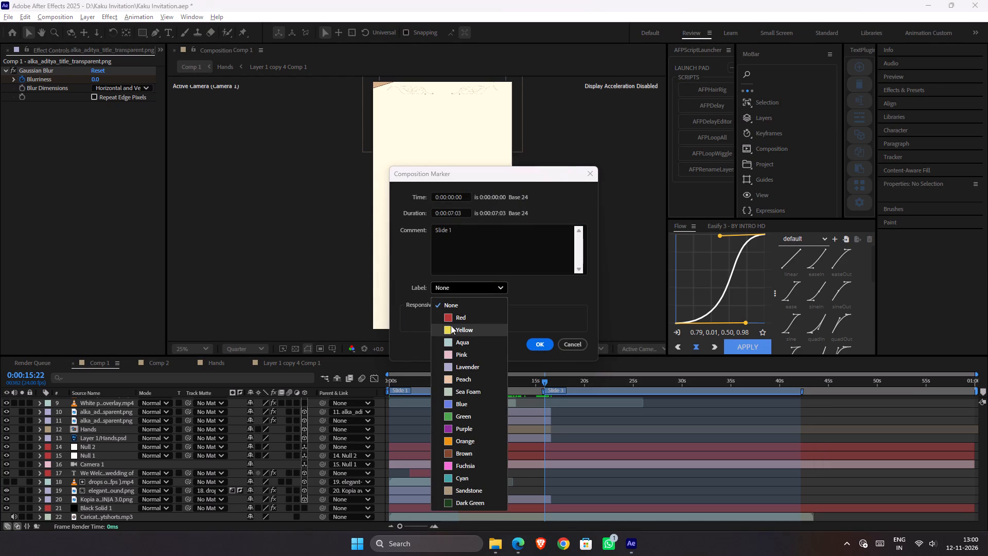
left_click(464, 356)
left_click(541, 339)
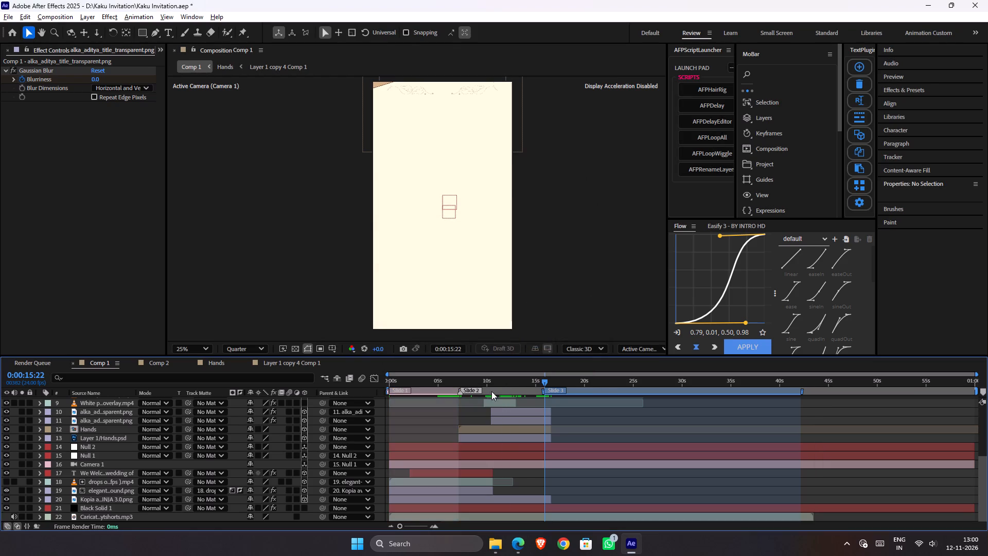
Undo the marker label and protected-region edits back to plain Slide 1, 2 and 3 markers, and save the project.
key("ctrl+z")
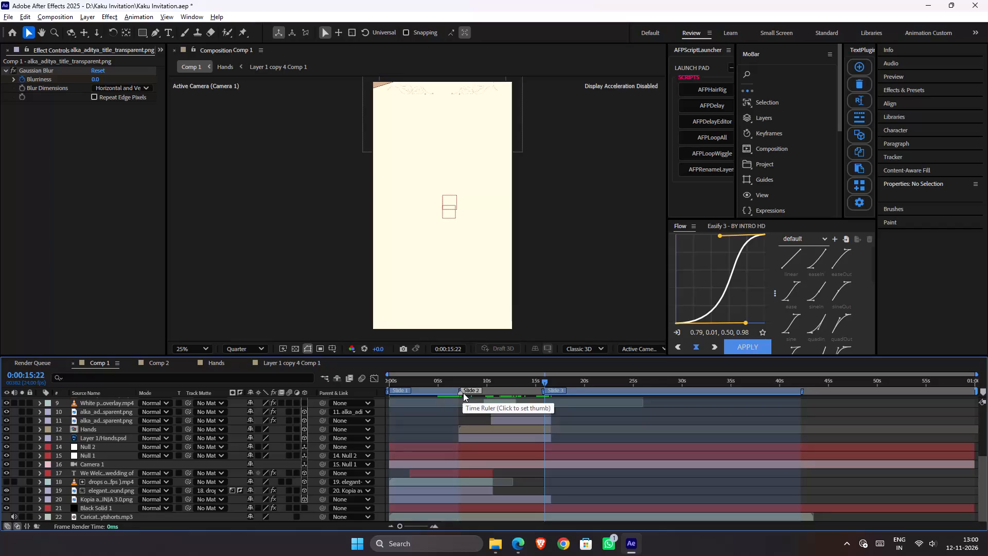
key("ctrl+z")
key("ctrl+z")
key("ctrl+z")
key("ctrl+z")
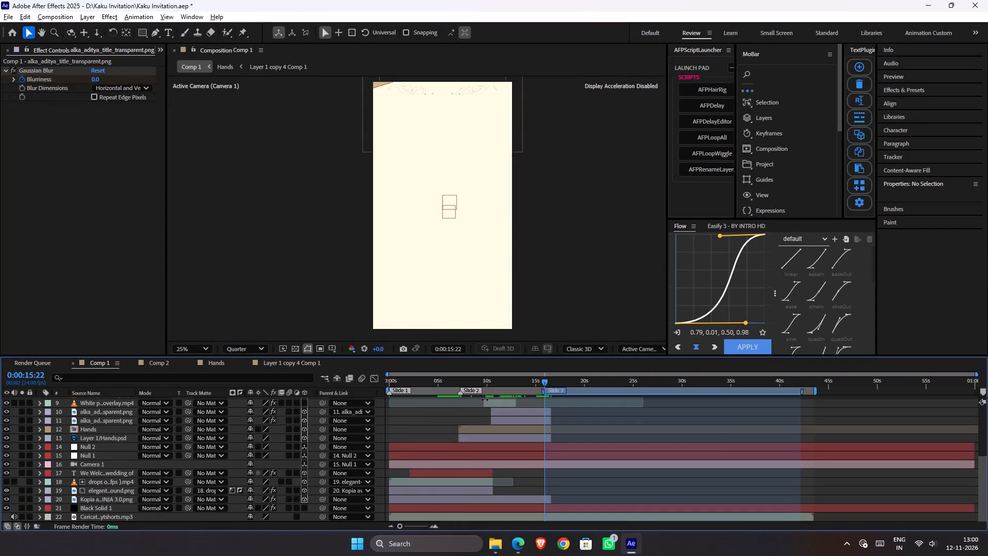
key("ctrl+z")
key("ctrl+z")
key("ctrl+z")
key("ctrl+z")
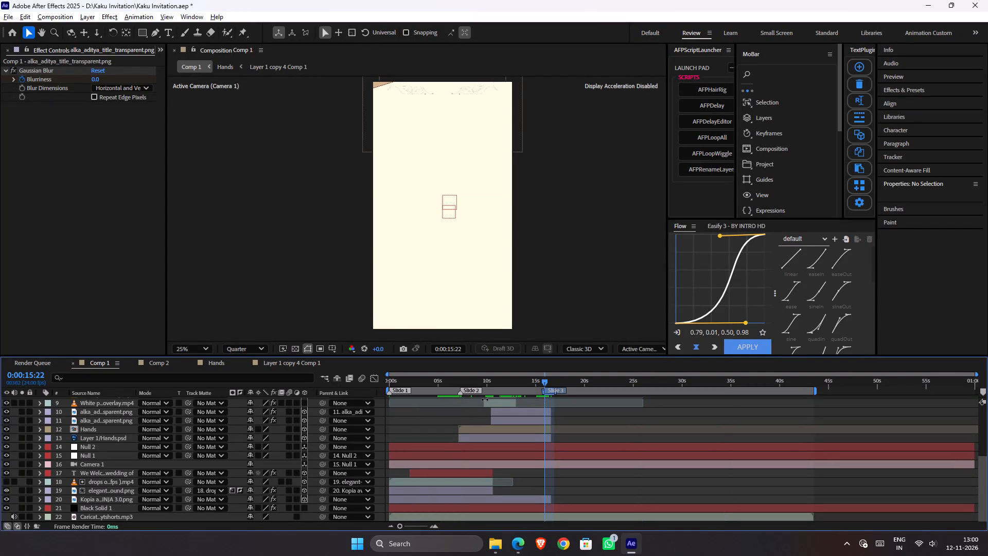
key("ctrl+z")
key("ctrl+z")
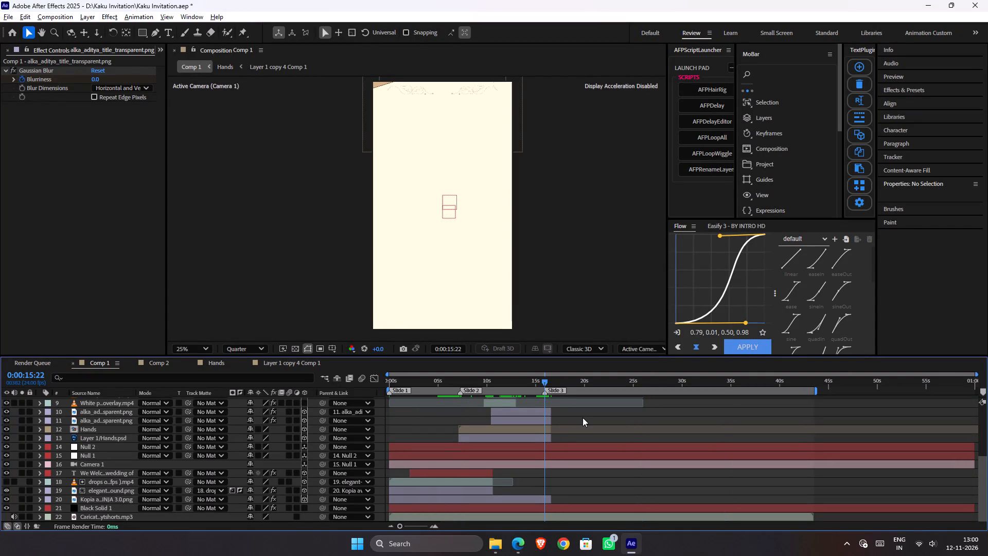
left_click(583, 418)
key("ctrl+s")
key("v")
Preview the transition into Slide 3 and shift the orange Haldi background video layer earlier to start at 0:00:15:16.
scroll(583, 418, "up", 1)
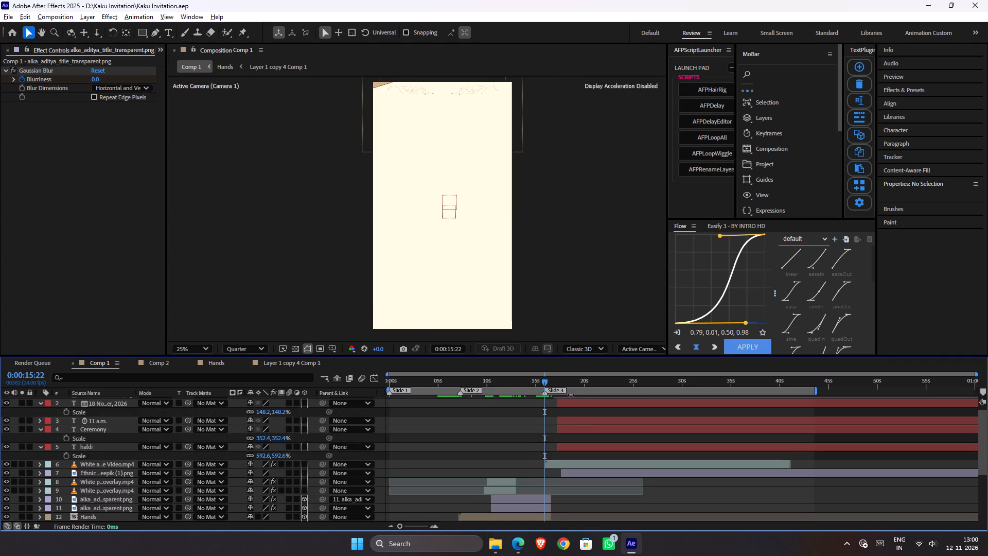
key("space")
left_click_drag(543, 380, 528, 383)
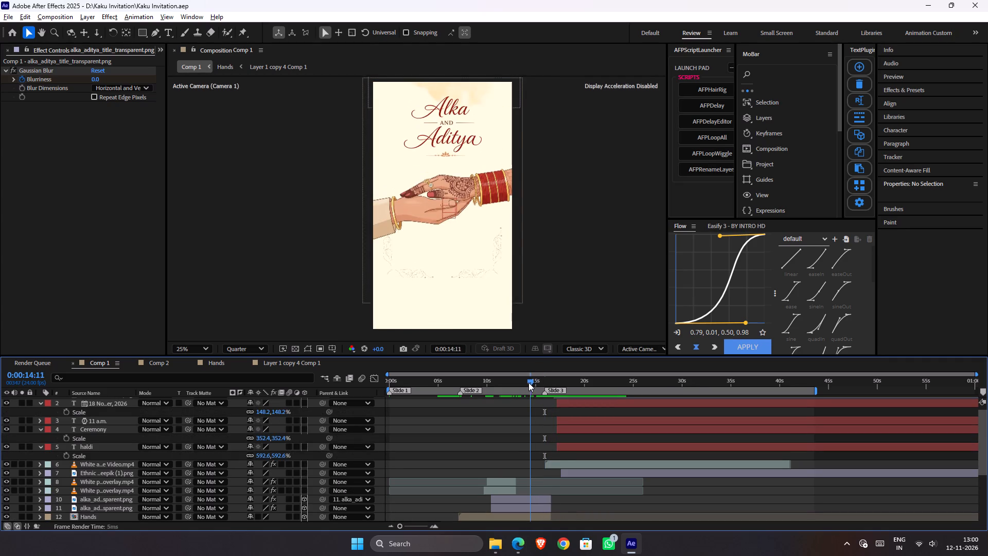
left_click_drag(528, 383, 510, 381)
key("space")
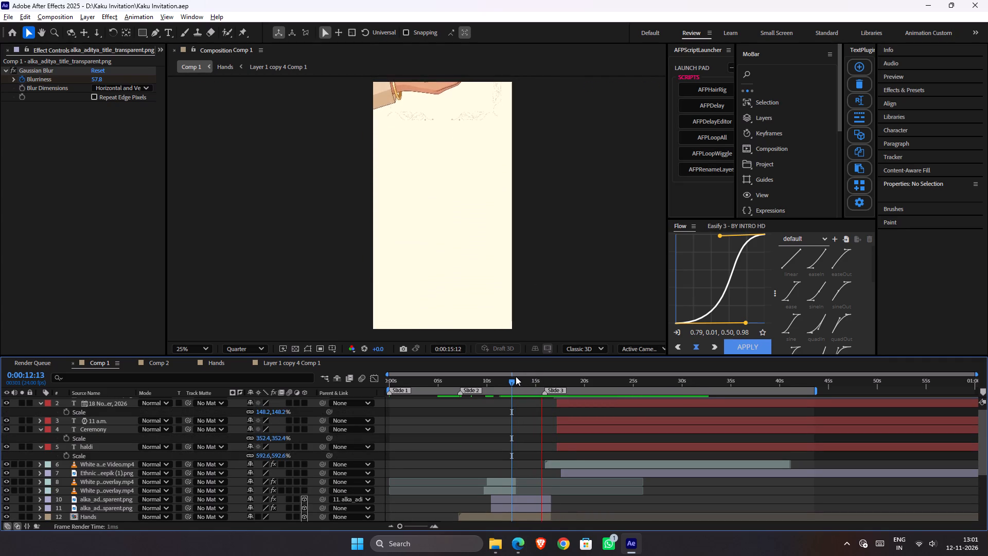
key("space")
left_click_drag(564, 462, 552, 461)
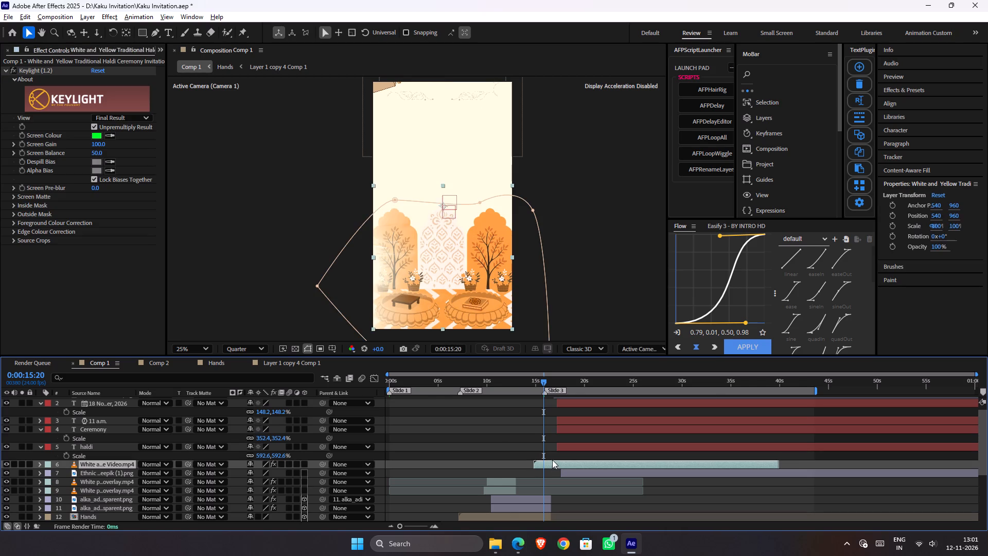
left_click(551, 463)
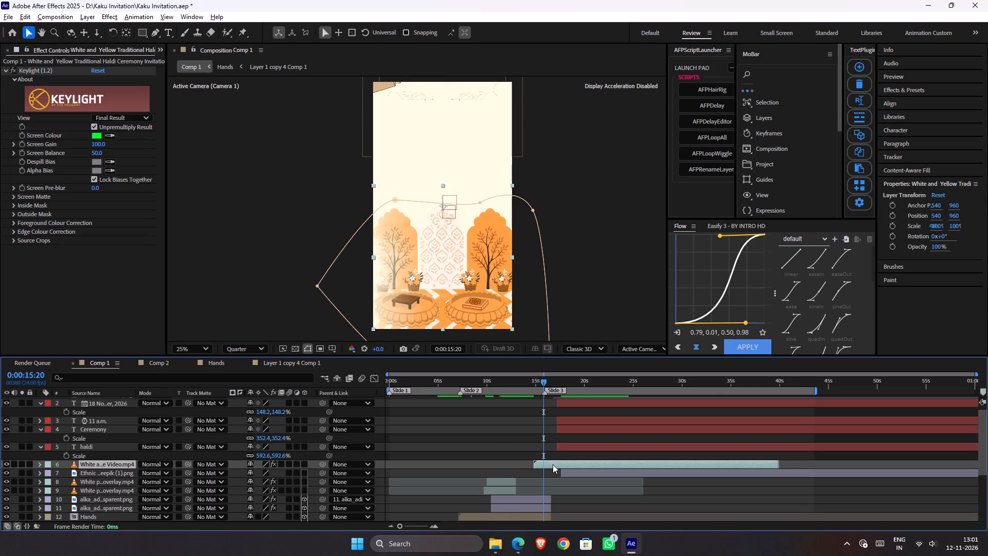
left_click_drag(540, 380, 532, 381)
key("space")
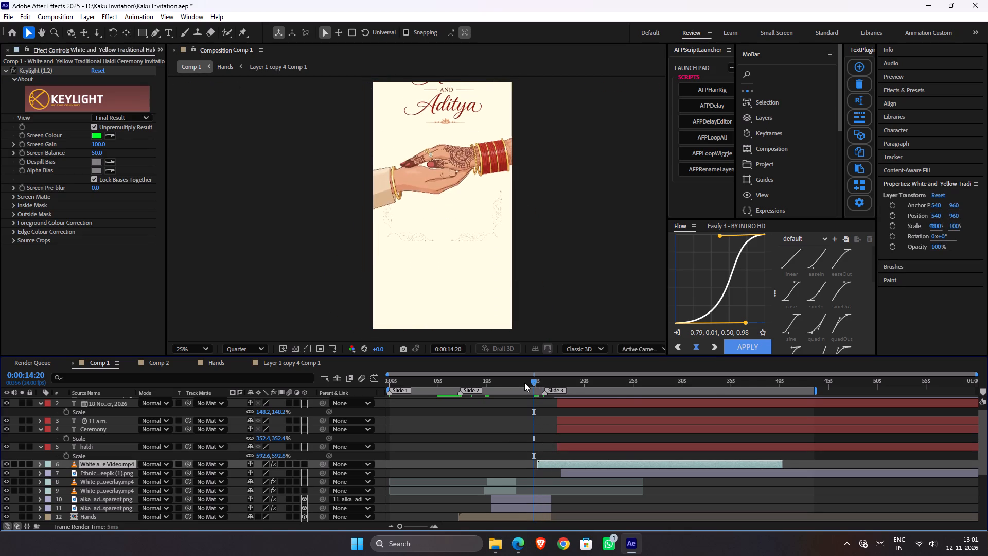
key("space")
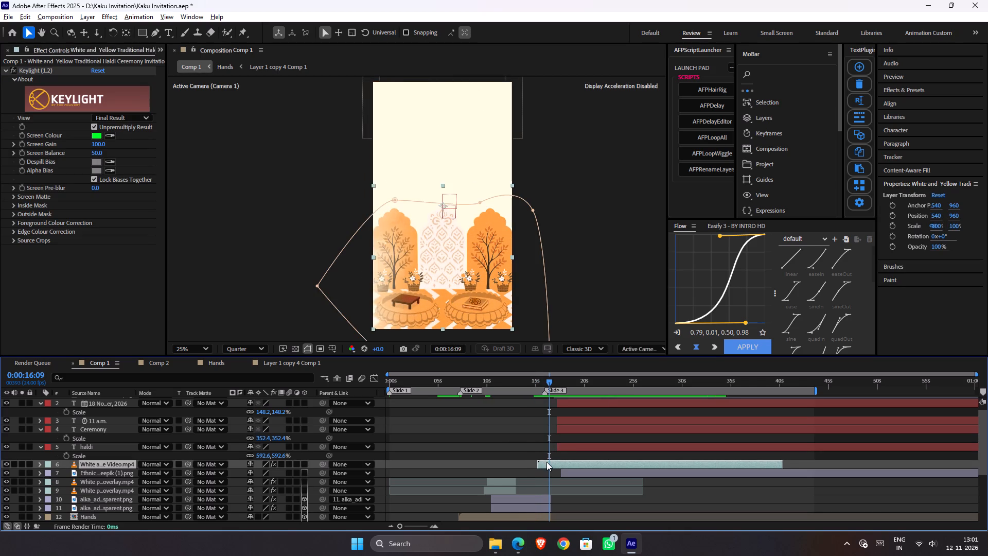
left_click_drag(546, 462, 551, 462)
left_click_drag(543, 376, 536, 375)
left_click_drag(539, 379, 534, 378)
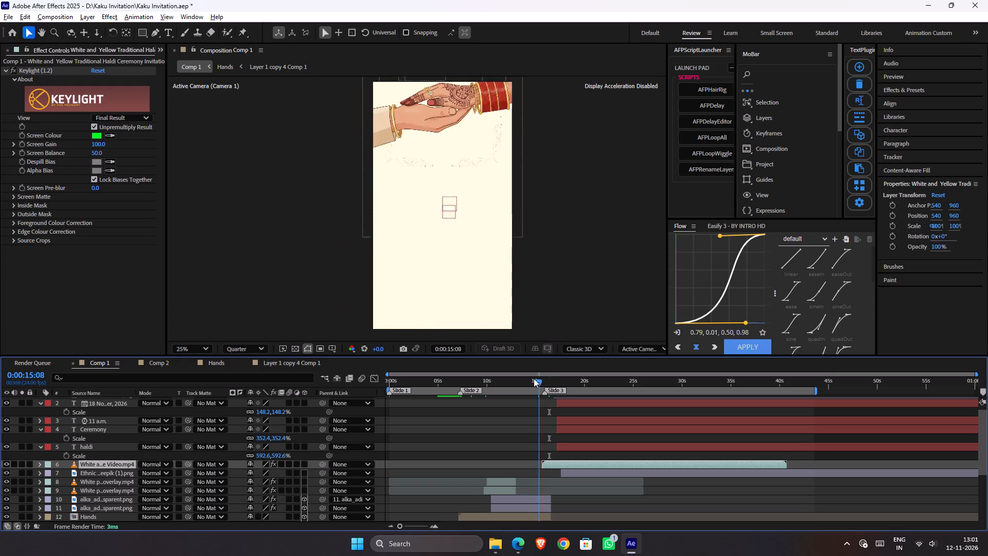
left_click_drag(534, 378, 532, 378)
key("space")
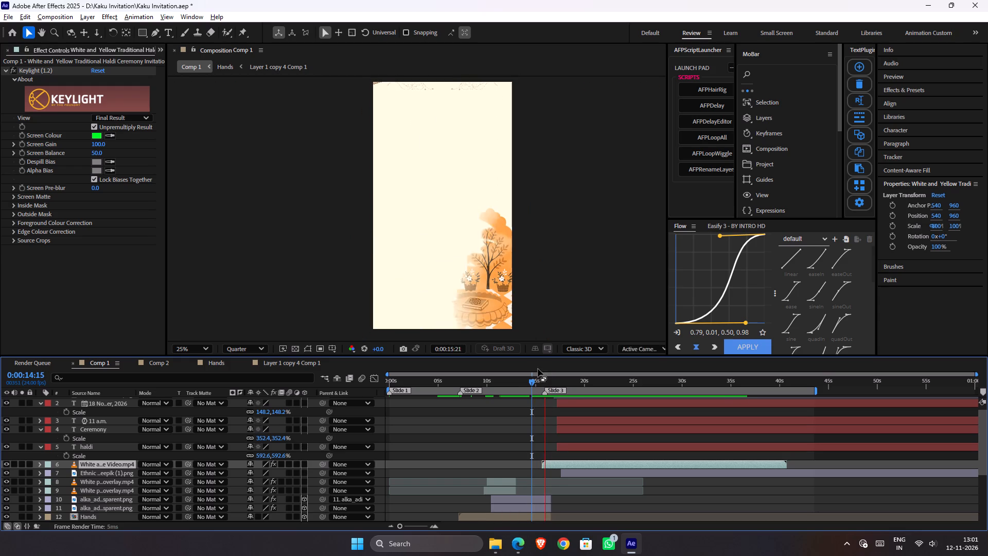
key("space")
Keyframe the Haldi background video's opacity from 0% at its in-point to 100% at 0:00:16:06, preview the fade and save.
left_click_drag(546, 381, 544, 385)
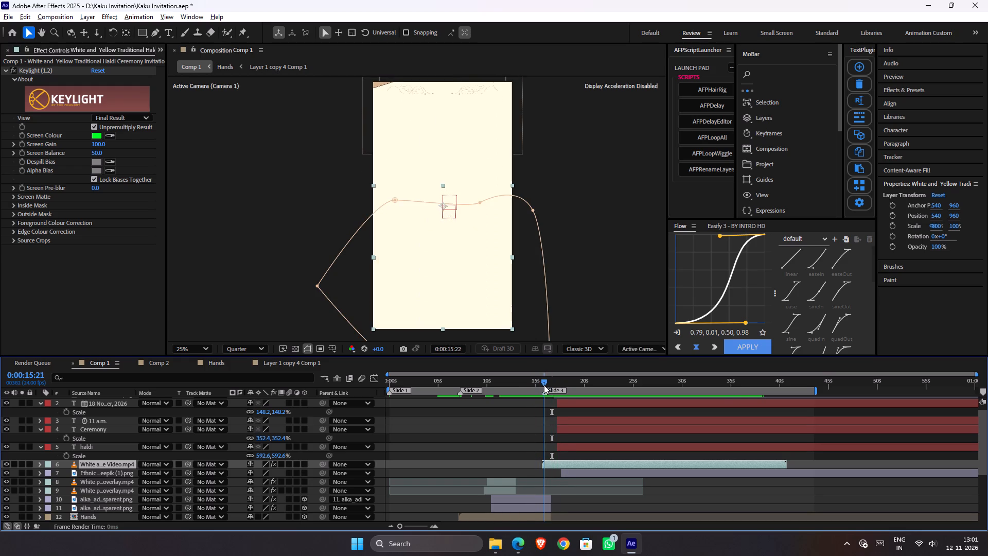
left_click_drag(544, 385, 548, 391)
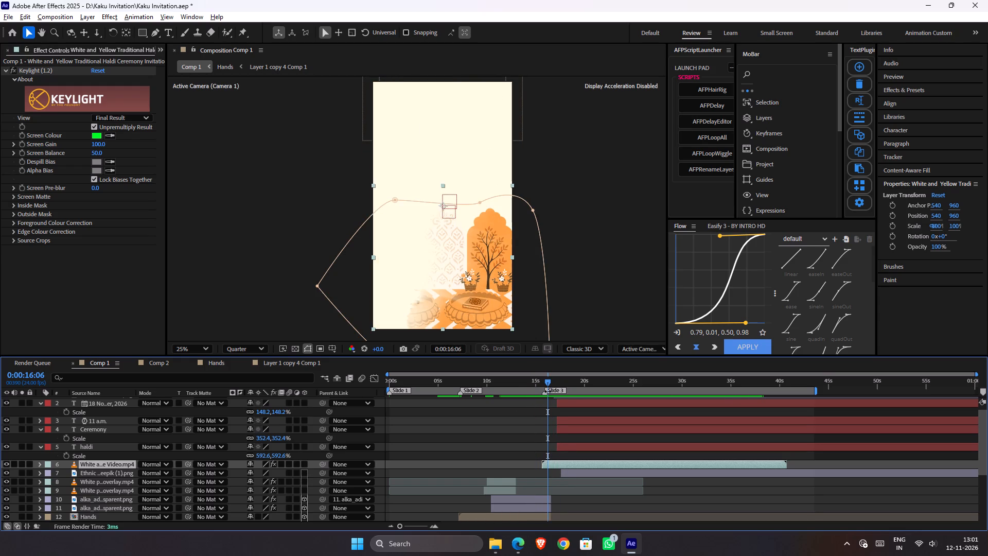
key("t")
left_click(63, 472)
key("i")
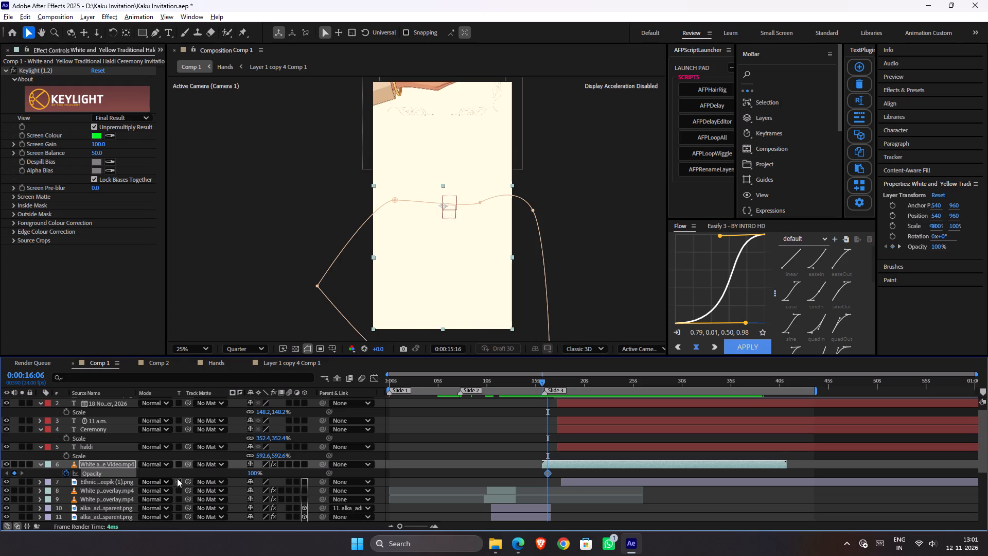
left_click_drag(251, 475, 0, 475)
key("space")
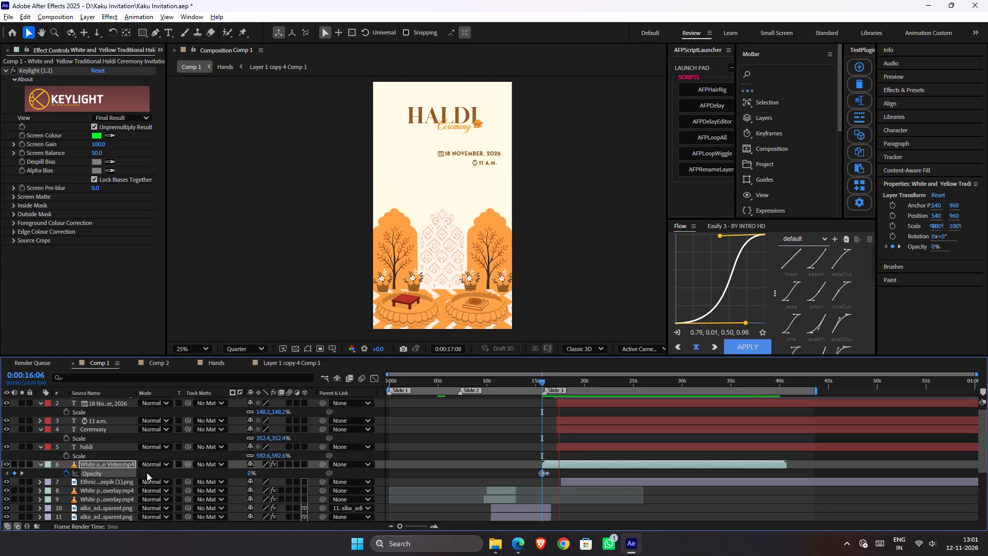
key("space")
left_click(41, 465)
key("ctrl+s")
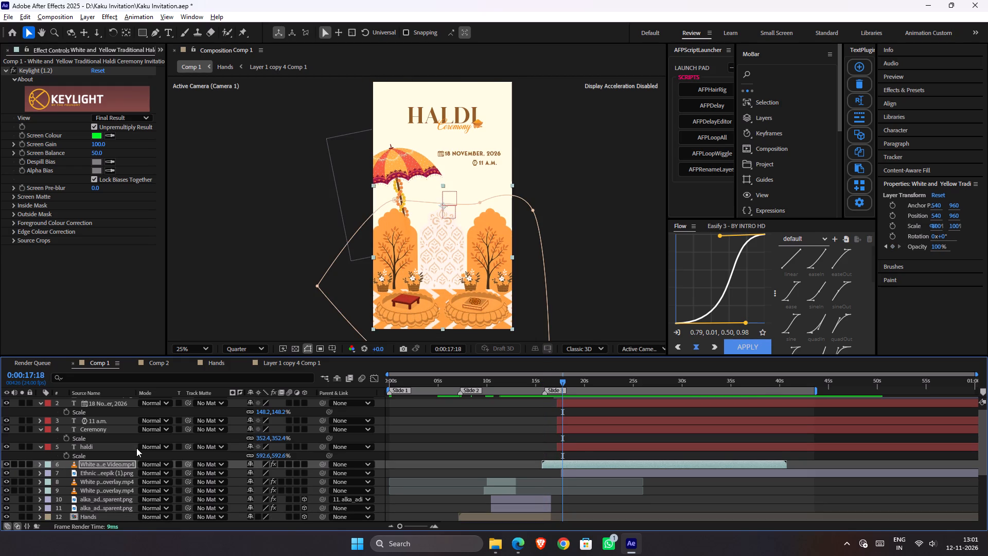
Play the Haldi scene's opening, shift the umbrella image layer earlier to start at 0:00:17:09, and save the project.
left_click_drag(543, 381, 535, 383)
key("space")
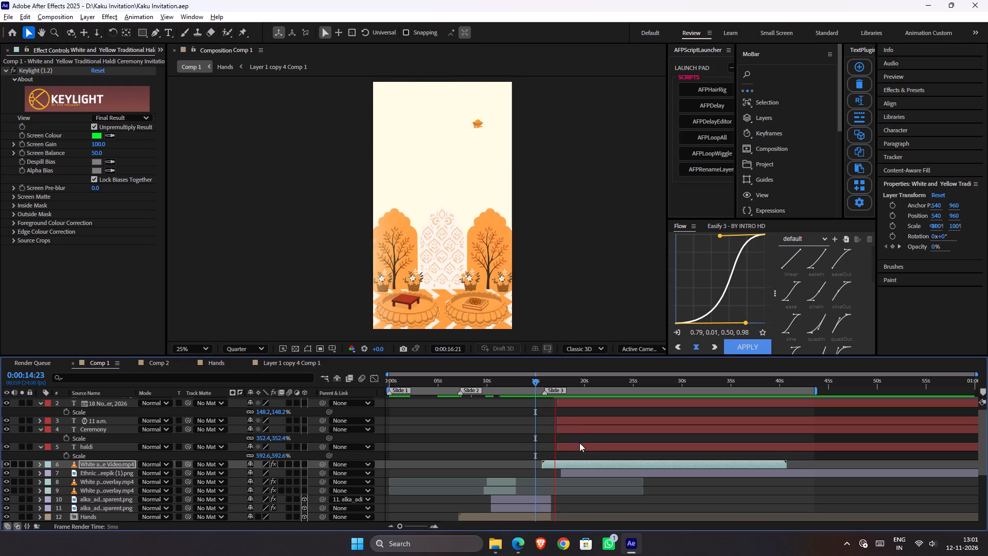
key("space")
left_click(570, 474)
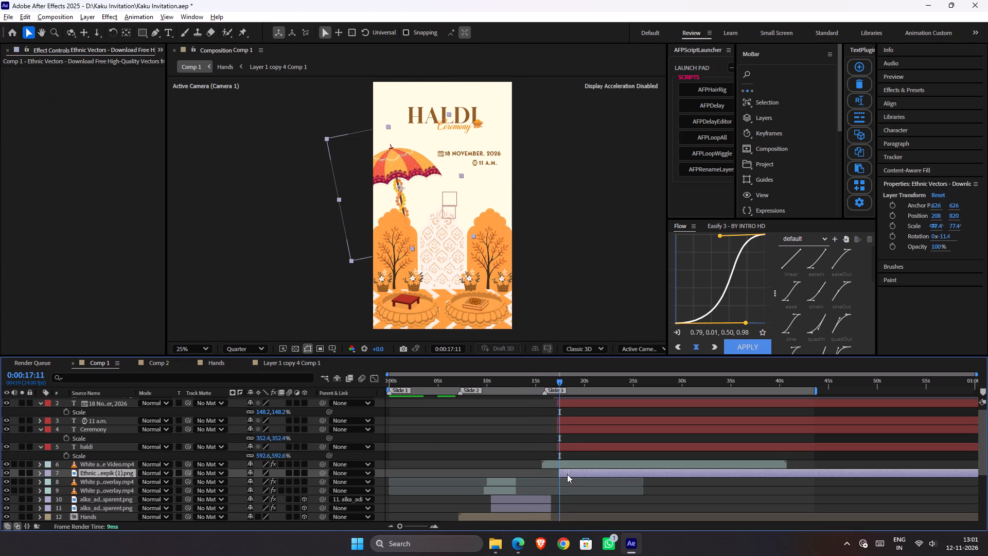
key("ctrl+s")
Move the umbrella layer's anchor point down below the umbrella's handle, with the current time at 0:00:18:20.
left_click_drag(557, 383, 567, 390)
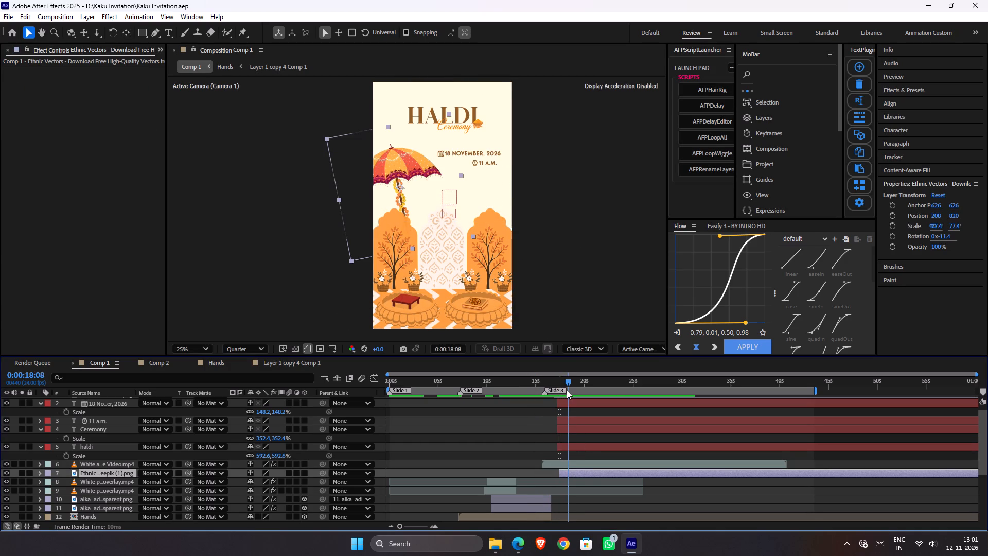
left_click_drag(567, 390, 570, 393)
key("y")
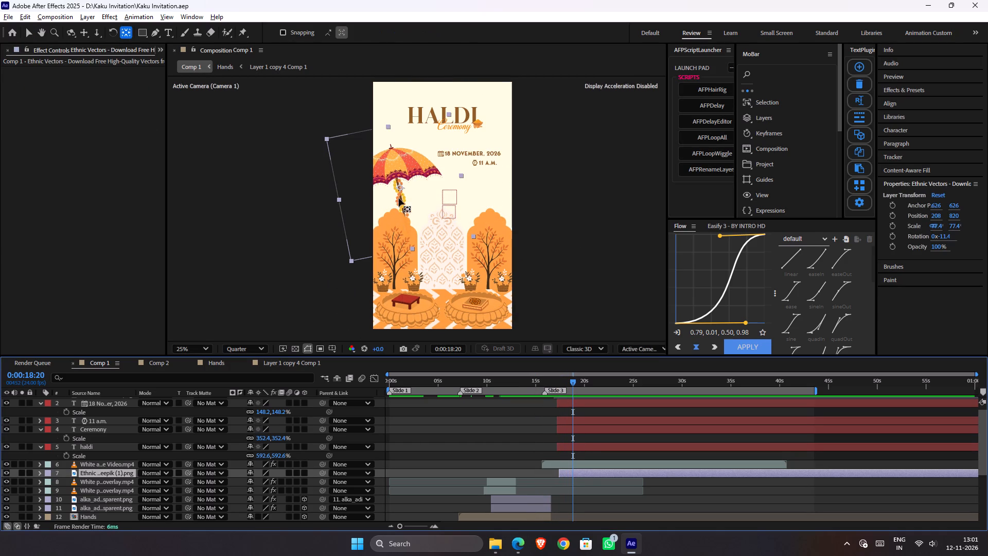
left_click_drag(399, 187, 409, 243)
key("v")
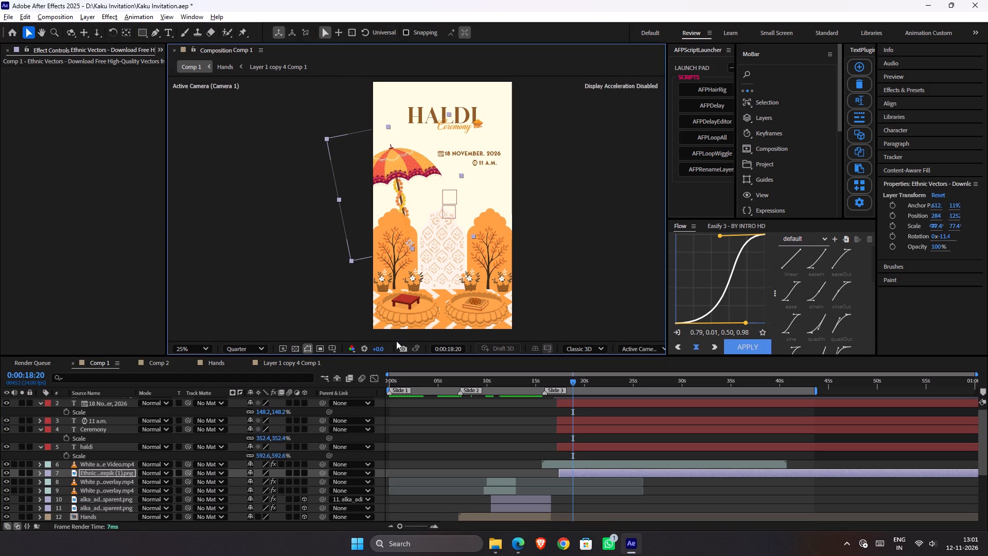
Add Scale and Rotation keyframes to the umbrella layer at 0:00:18:20, keeping its current pose.
key("shift+s")
left_click(116, 473)
key("s")
key("shift+r")
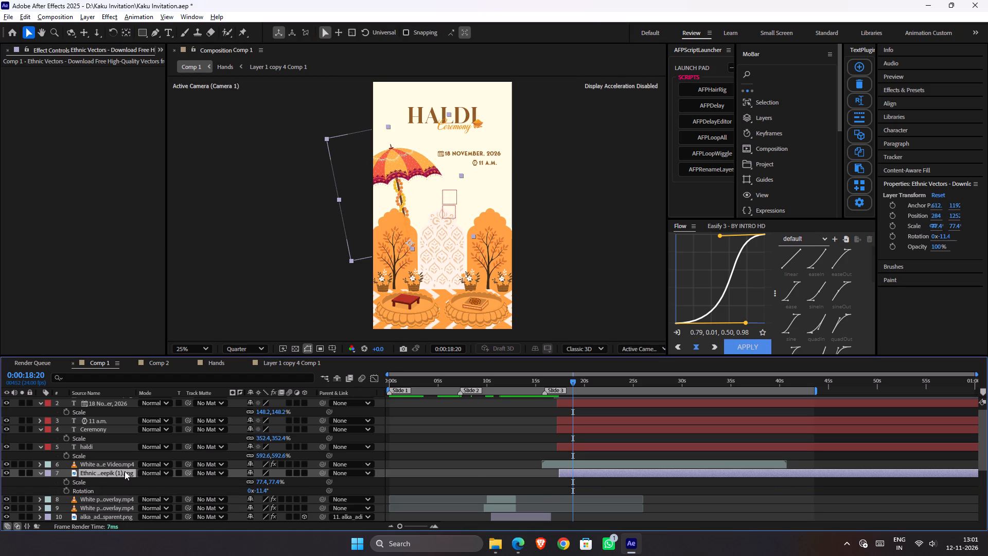
left_click(68, 484)
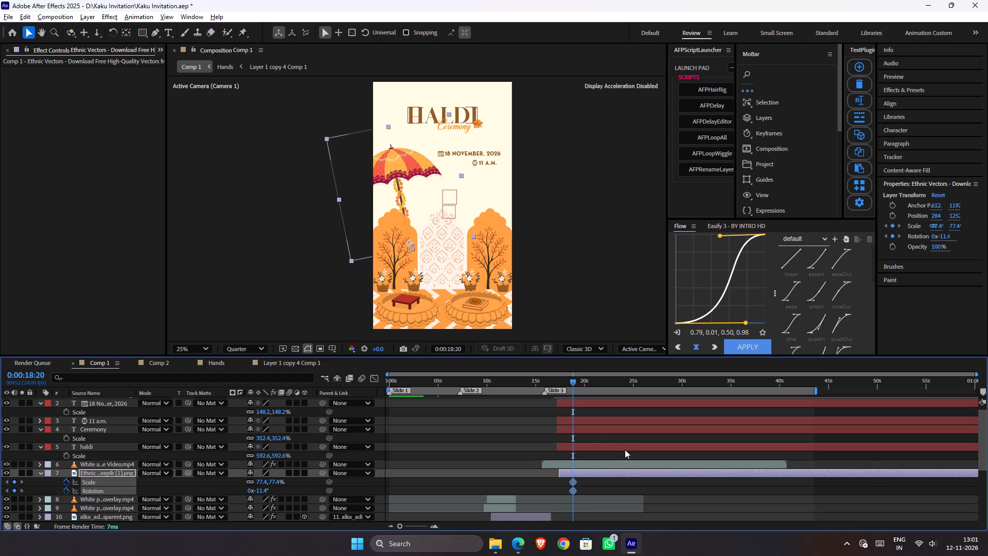
Set the umbrella layer's rotation to -31.4° at its in-point, 0:00:17:09.
key("i")
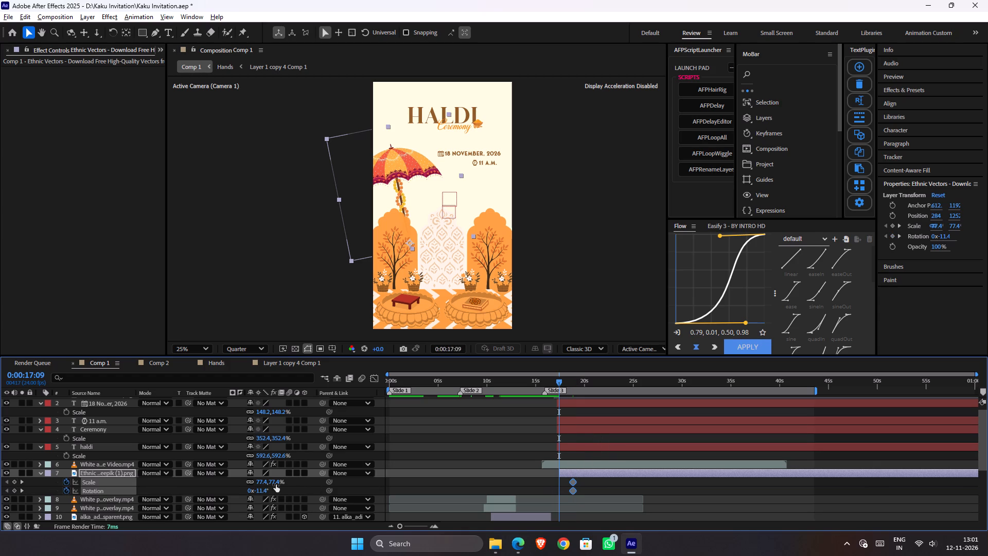
left_click(216, 484)
left_click(277, 490)
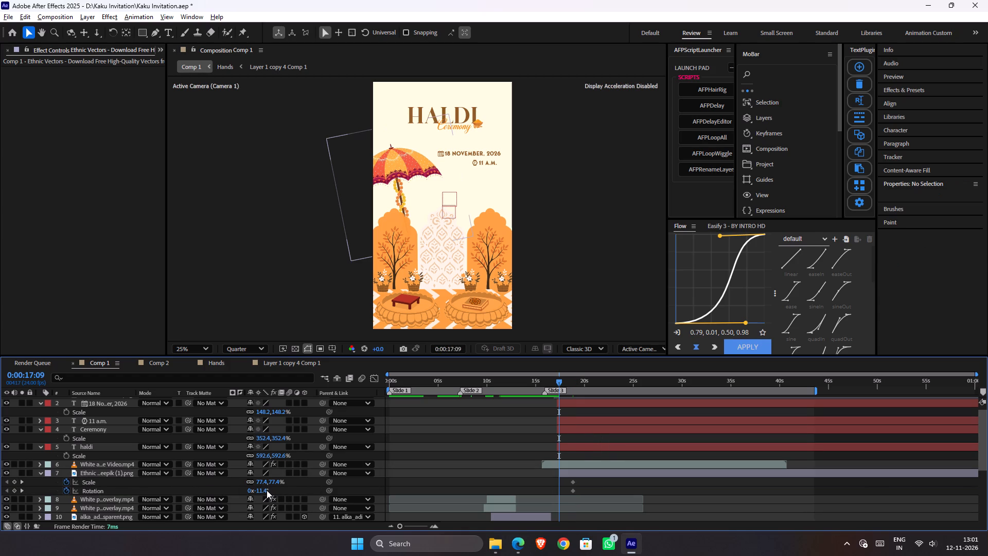
left_click_drag(264, 490, 258, 493)
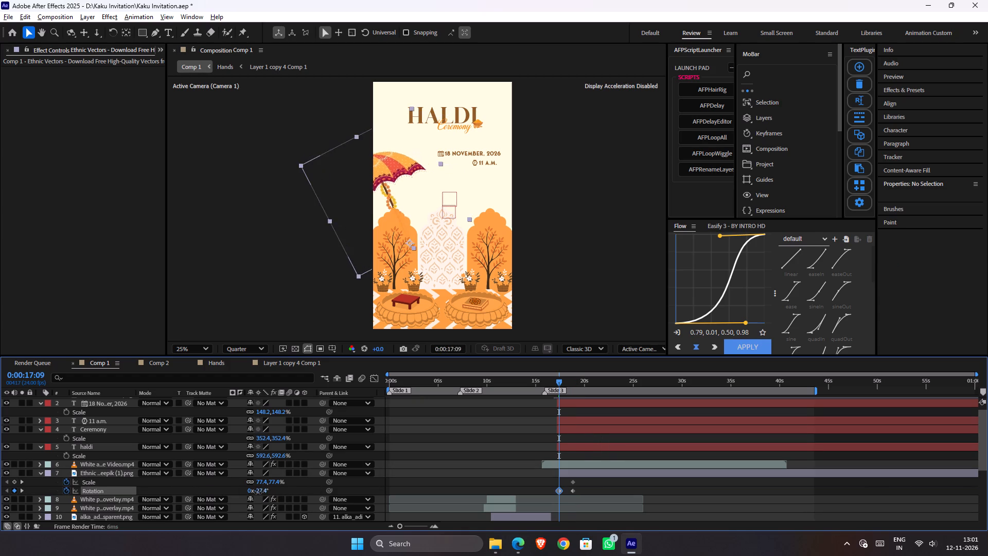
left_click_drag(258, 493, 257, 493)
Set the umbrella layer's Scale to 8.4% at its in-point, 0:00:17:09.
left_click_drag(278, 480, 277, 480)
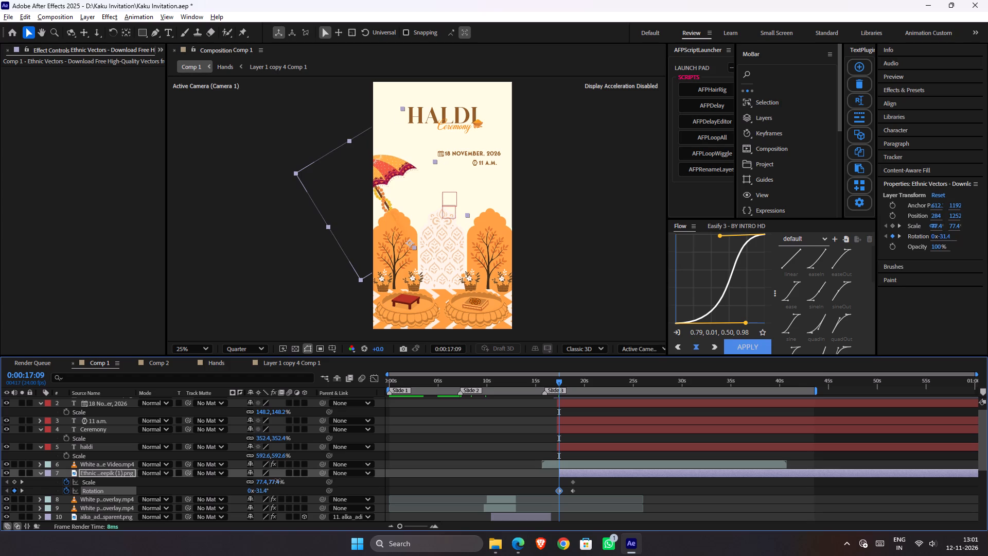
left_click_drag(277, 480, 245, 482)
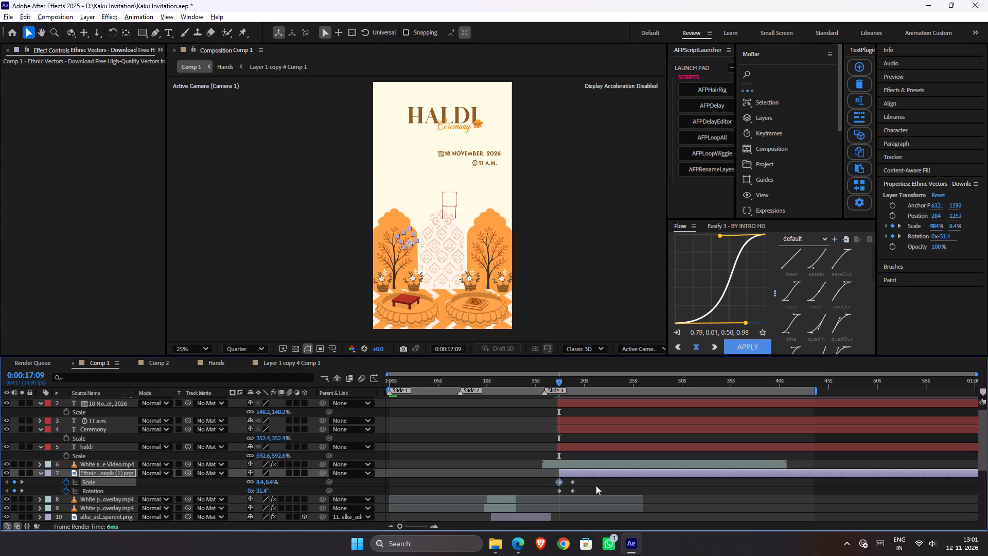
Apply the expoOut easing to all of the umbrella layer's Scale and Rotation keyframes, save the project and preview the entrance.
left_click_drag(592, 481, 545, 500)
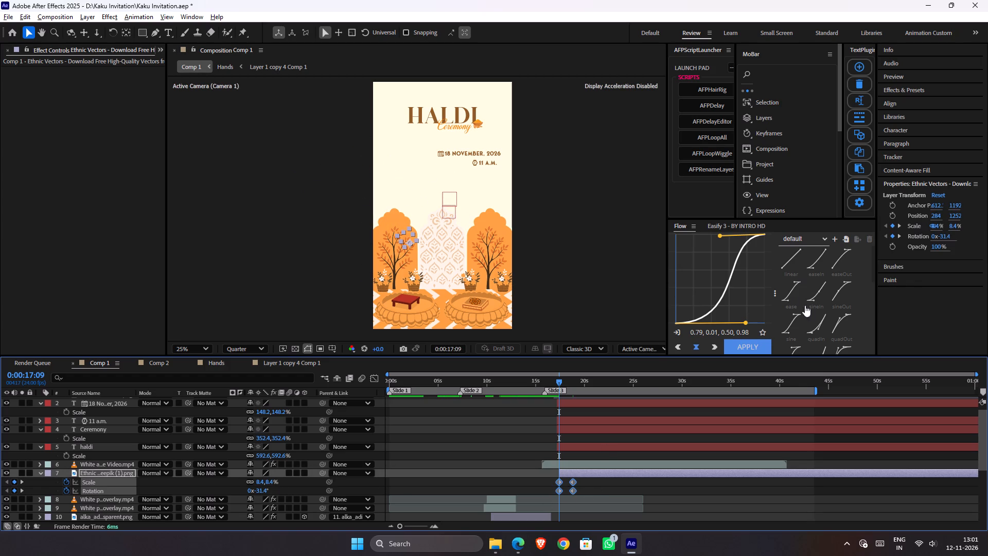
scroll(830, 318, "down", 1)
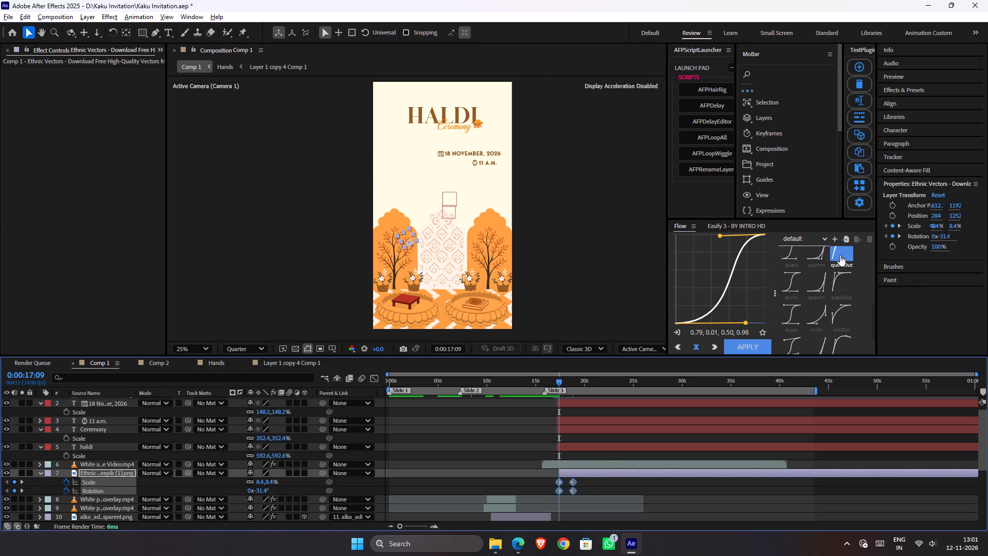
left_click(840, 275)
left_click(730, 344)
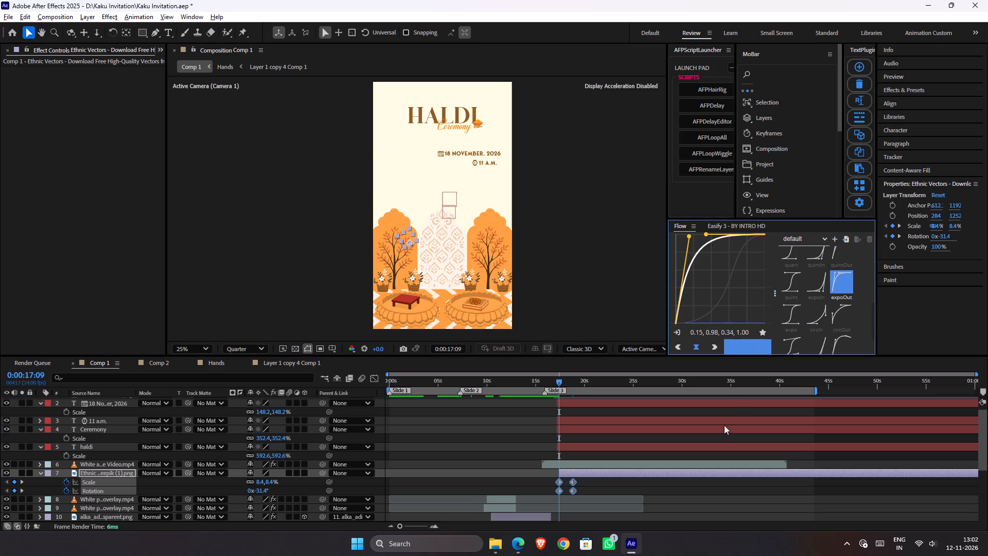
left_click_drag(556, 382, 540, 385)
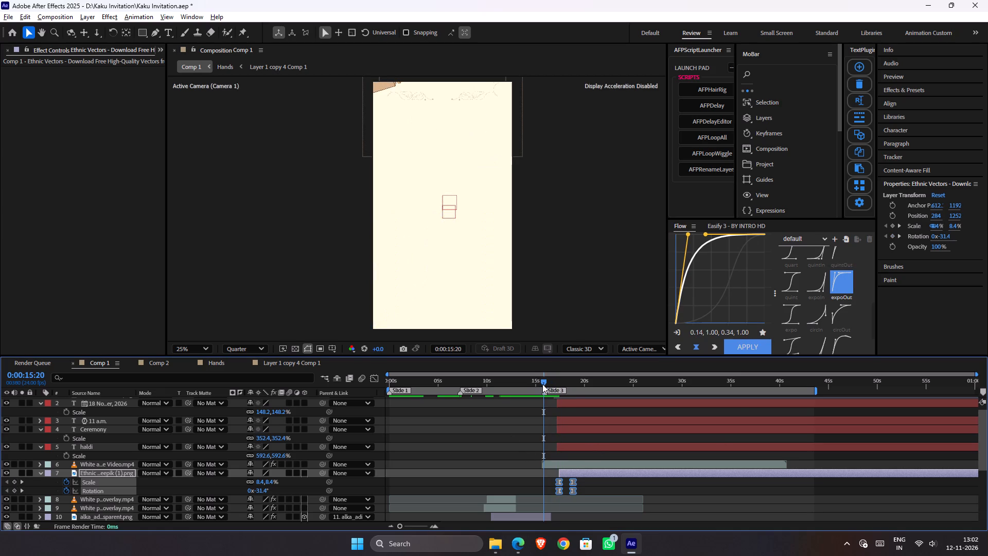
key("ctrl+s")
key("space")
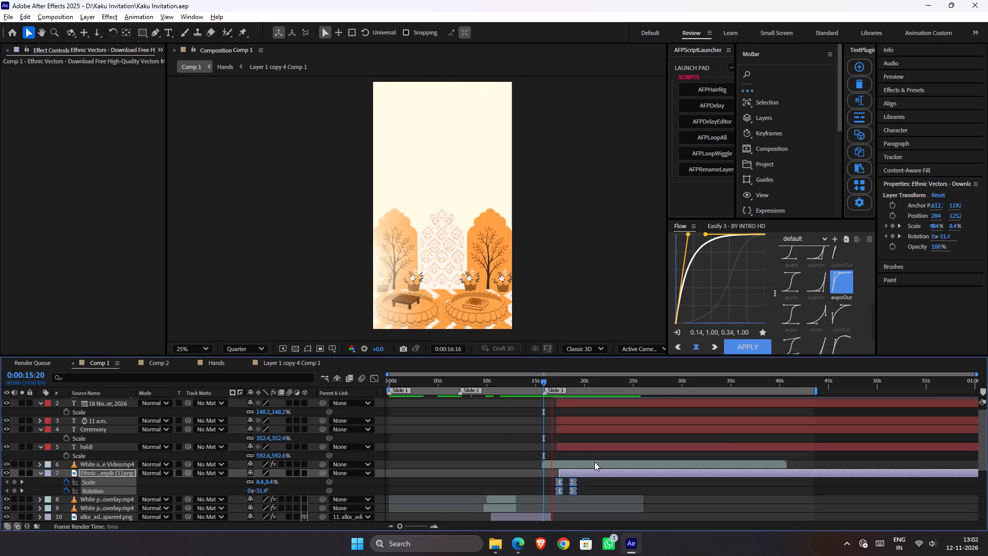
key("space")
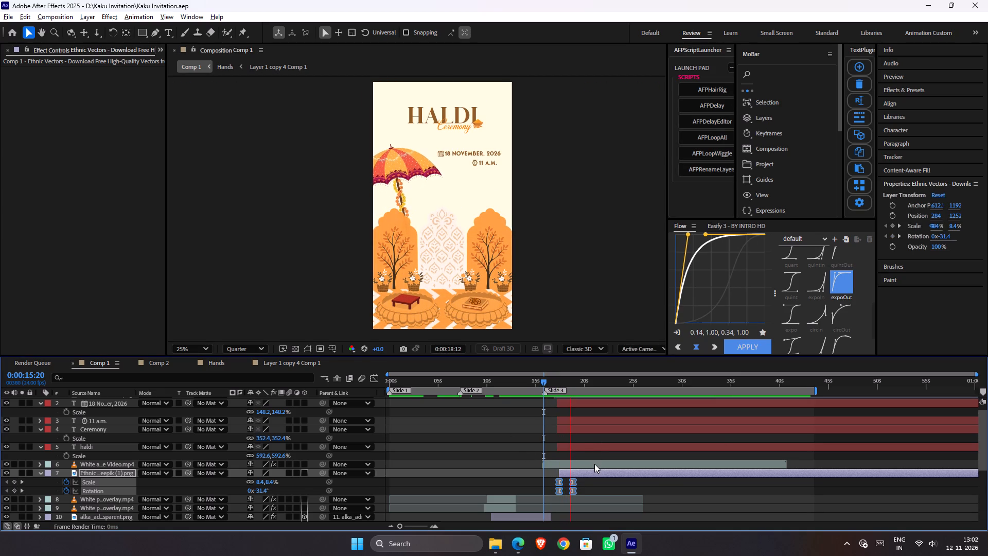
left_click_drag(565, 379, 553, 384)
key("space")
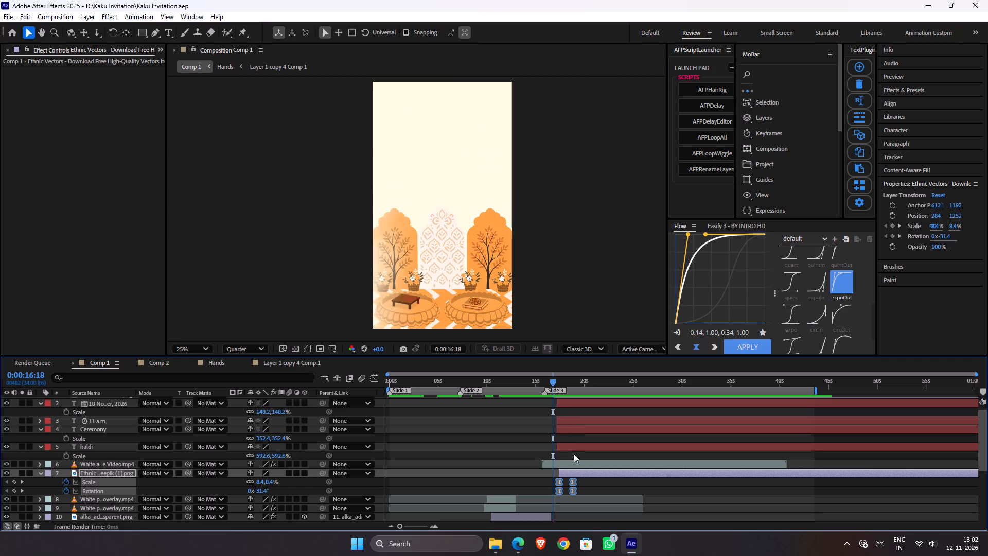
key("space")
Move the umbrella layer's ending Rotation and Scale keyframes later, lining both up at about 20.5 seconds.
left_click(585, 489)
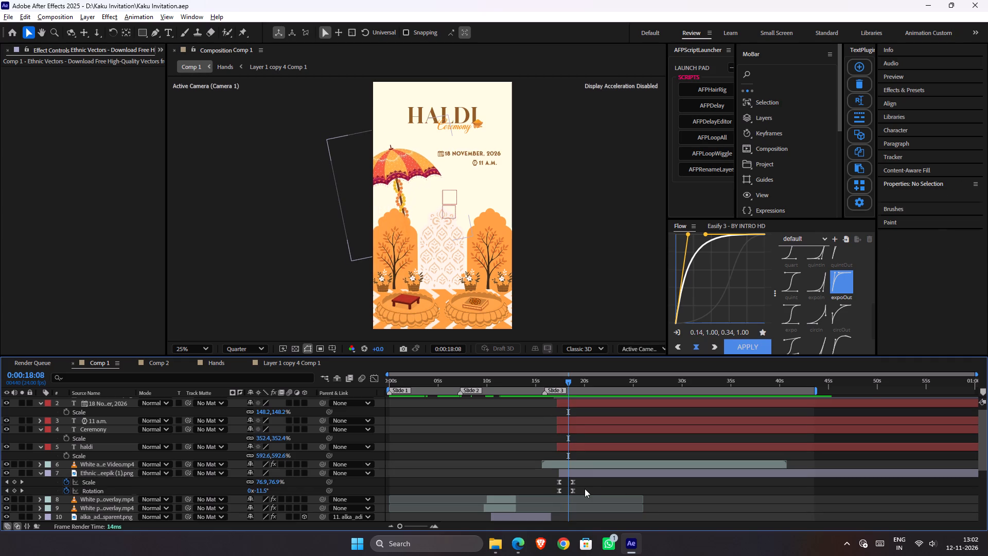
left_click_drag(574, 489, 591, 489)
left_click_drag(566, 384, 550, 386)
key("space")
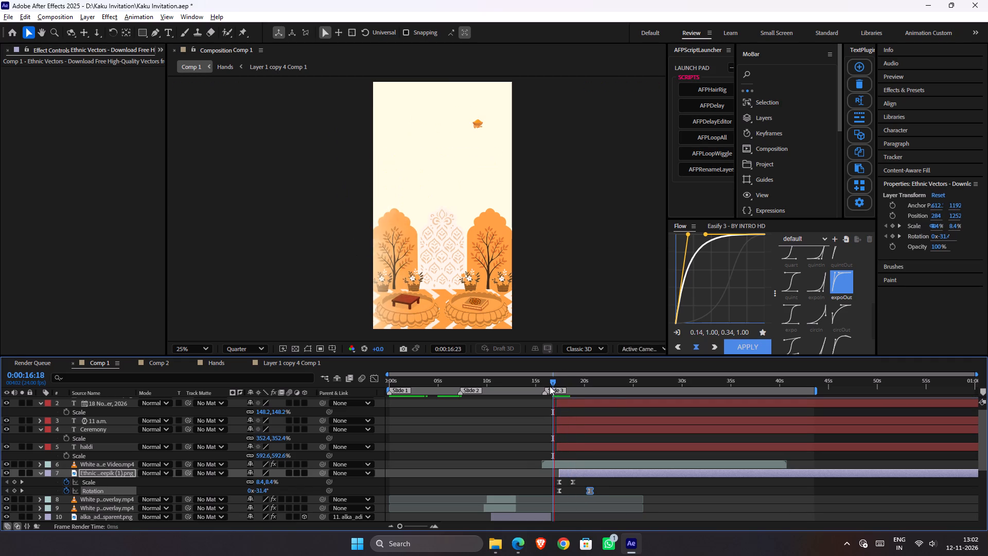
key("space")
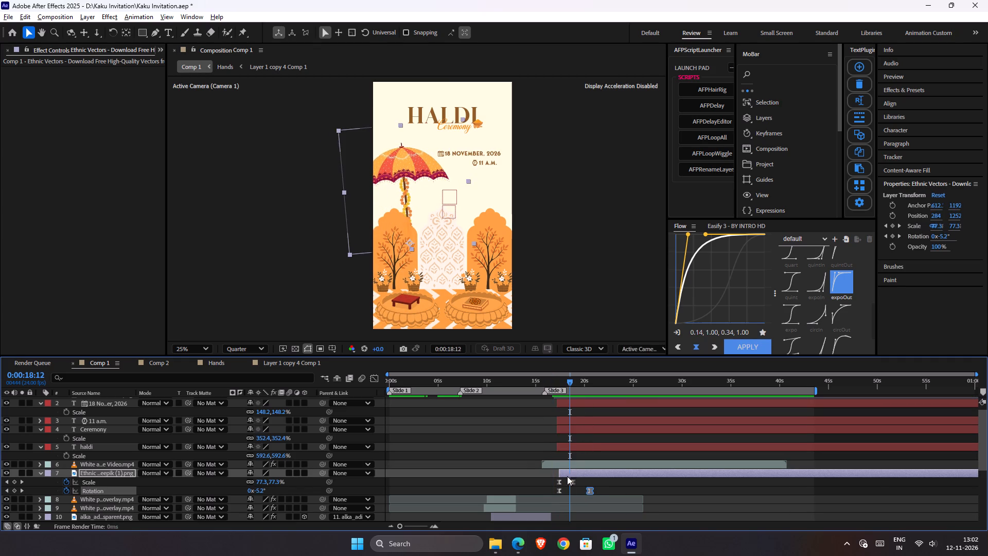
left_click_drag(574, 481, 635, 475)
key("ctrl+z")
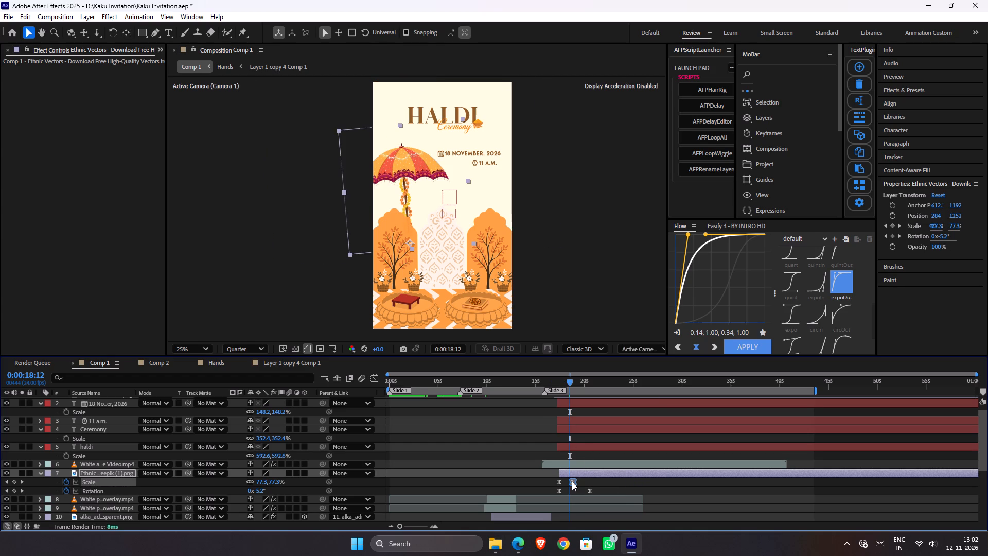
left_click_drag(572, 481, 588, 486)
Reapply the expoOut easing to all four umbrella keyframes, preview the slower entrance and save the project.
left_click_drag(605, 484, 543, 492)
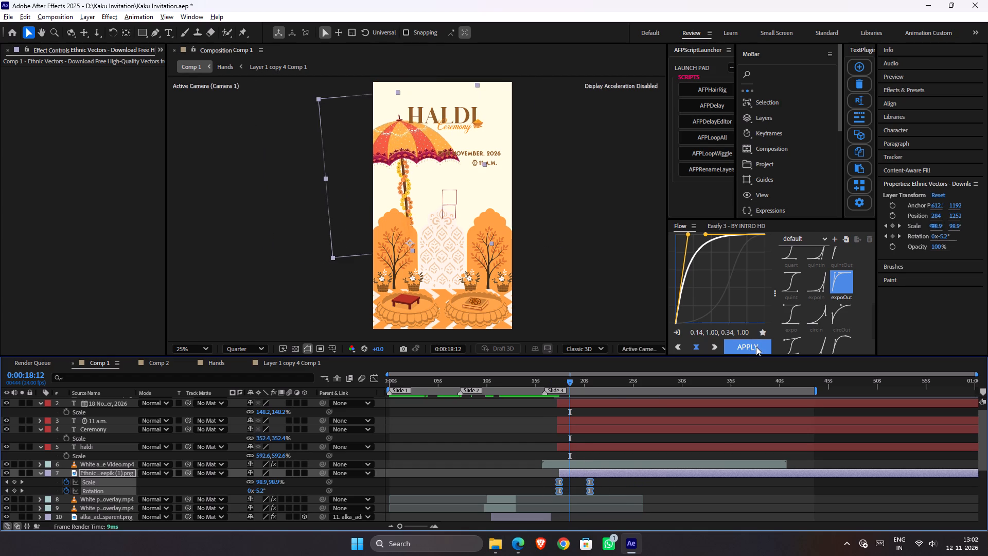
left_click(756, 346)
left_click_drag(566, 378, 540, 373)
key("space")
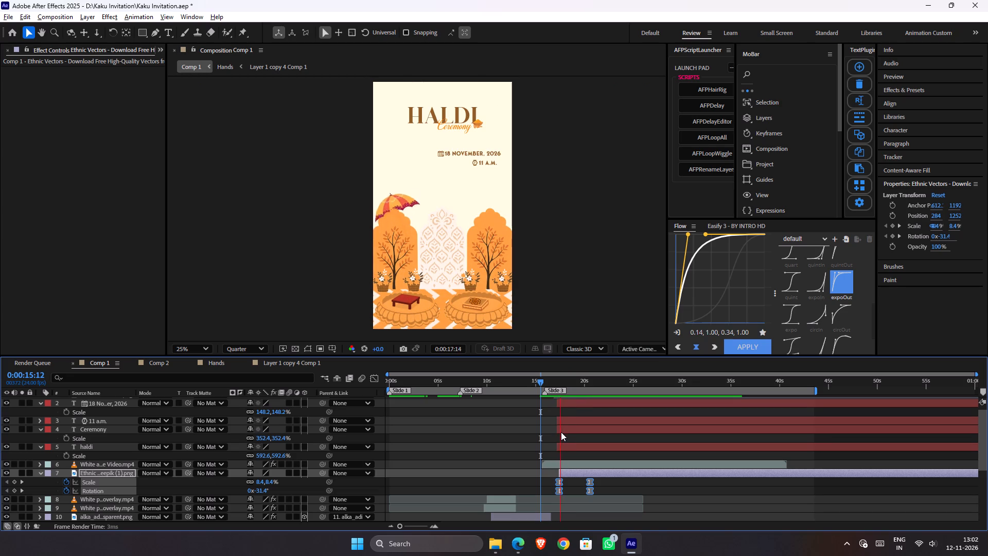
key("space")
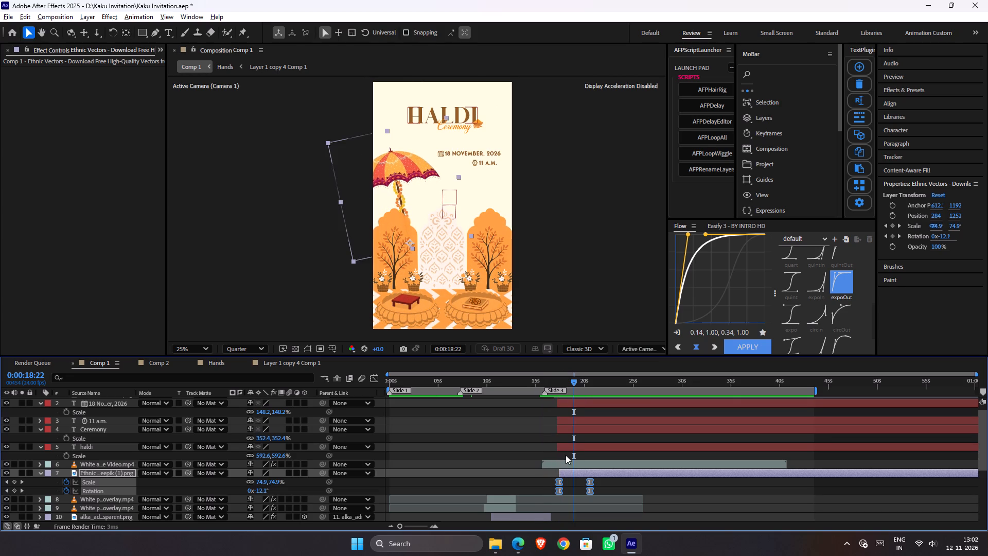
key("ctrl+s")
left_click_drag(560, 381, 550, 382)
key("space")
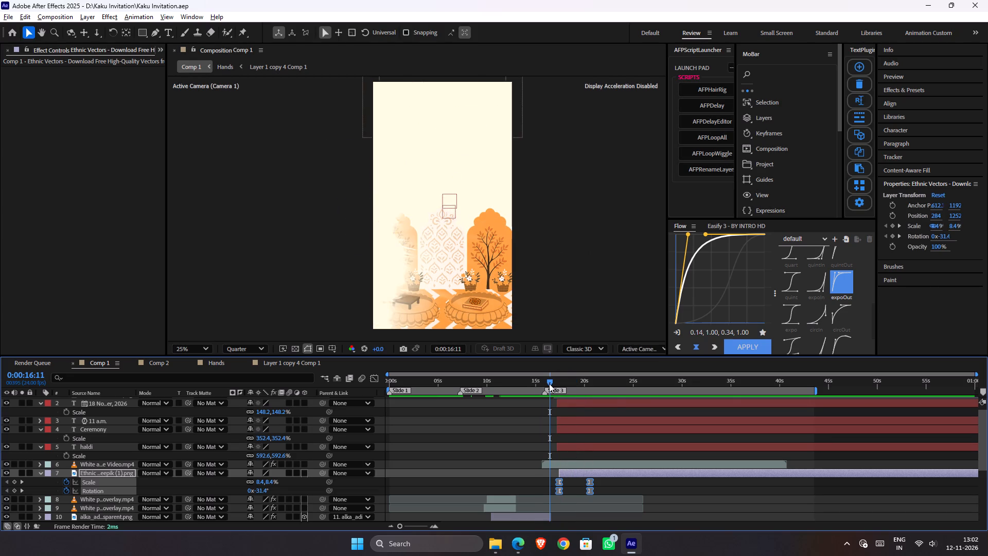
key("space")
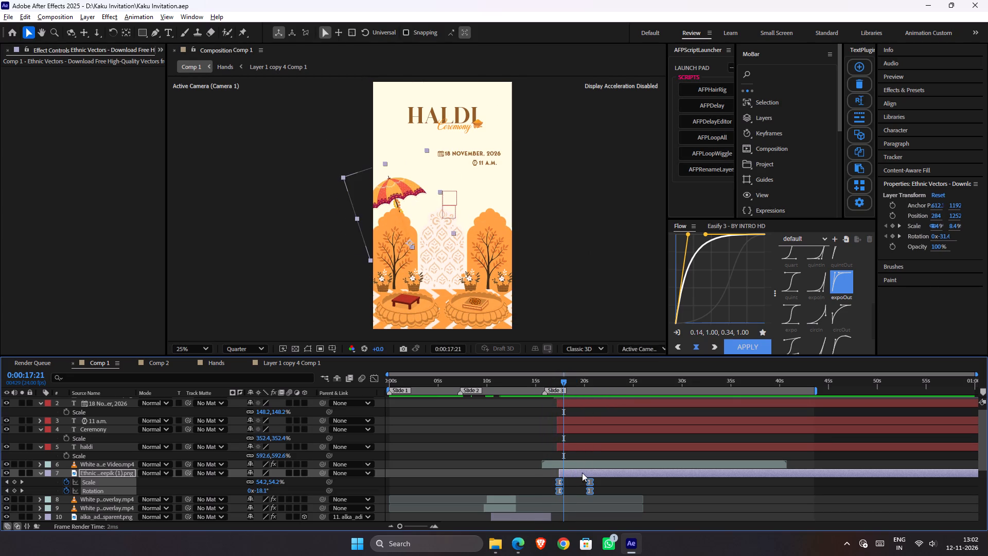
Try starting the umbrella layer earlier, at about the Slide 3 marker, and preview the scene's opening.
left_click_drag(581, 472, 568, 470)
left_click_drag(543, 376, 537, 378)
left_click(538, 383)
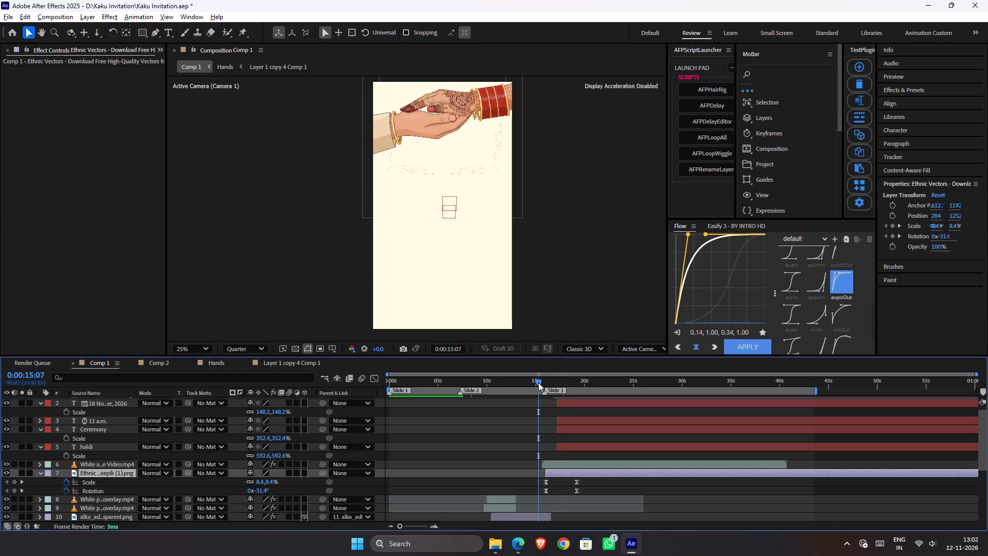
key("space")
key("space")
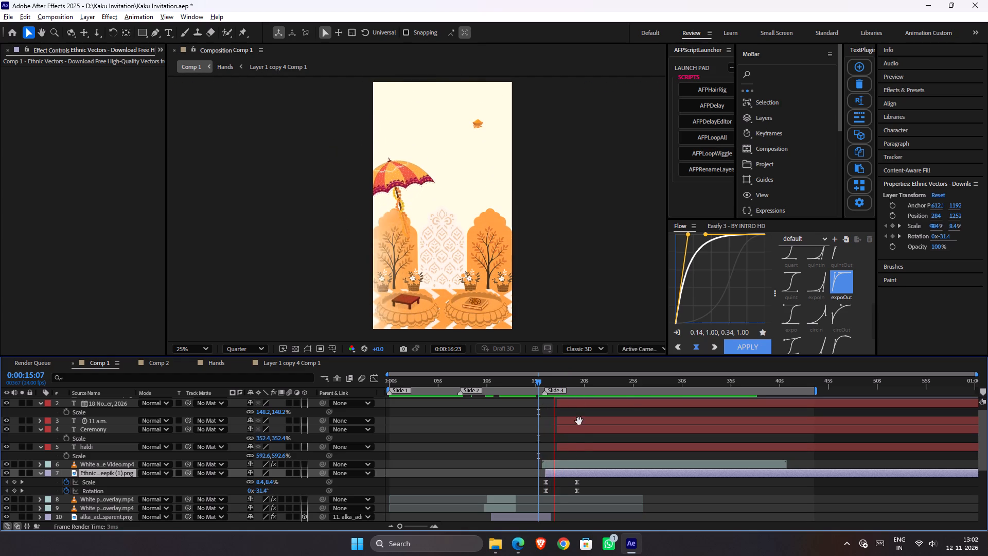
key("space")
Shift the umbrella layer to start with the text layers at 0:00:17:05, preview its entrance and save the project.
left_click_drag(567, 472, 578, 472)
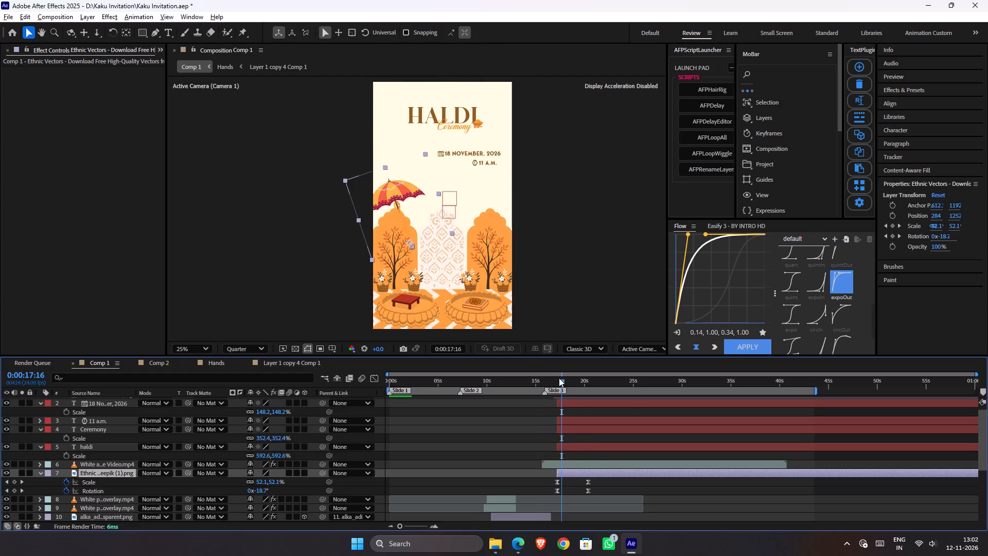
left_click_drag(558, 377, 549, 376)
key("space")
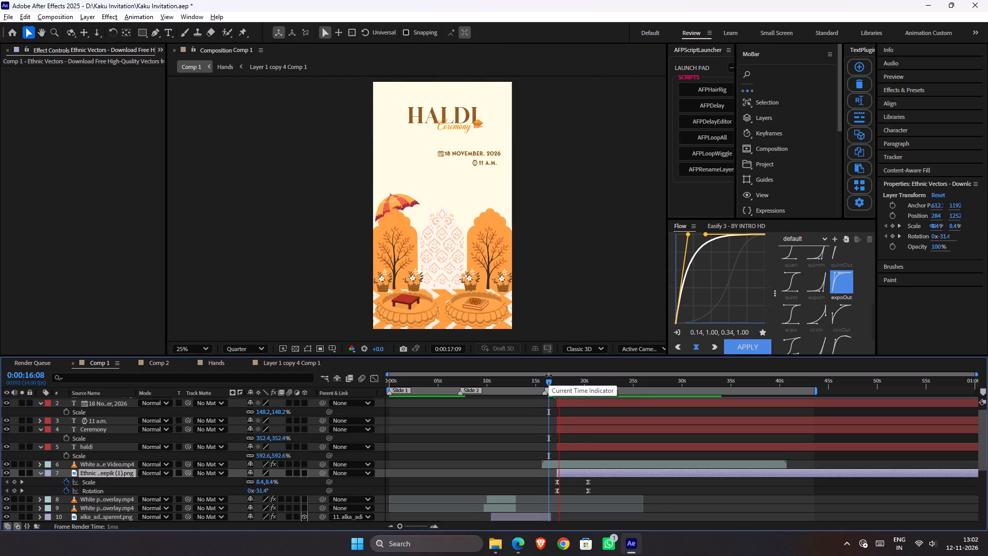
key("space")
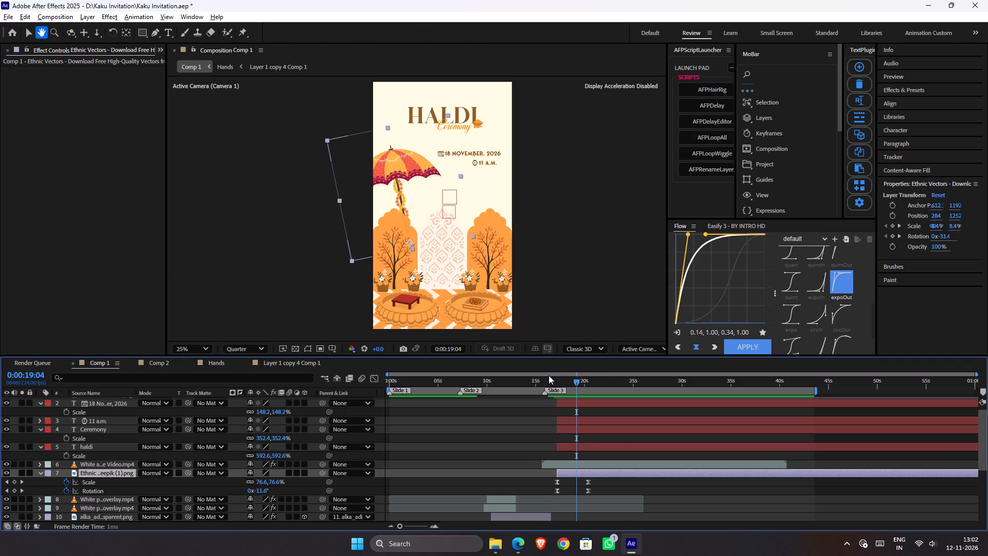
left_click_drag(562, 380, 553, 382)
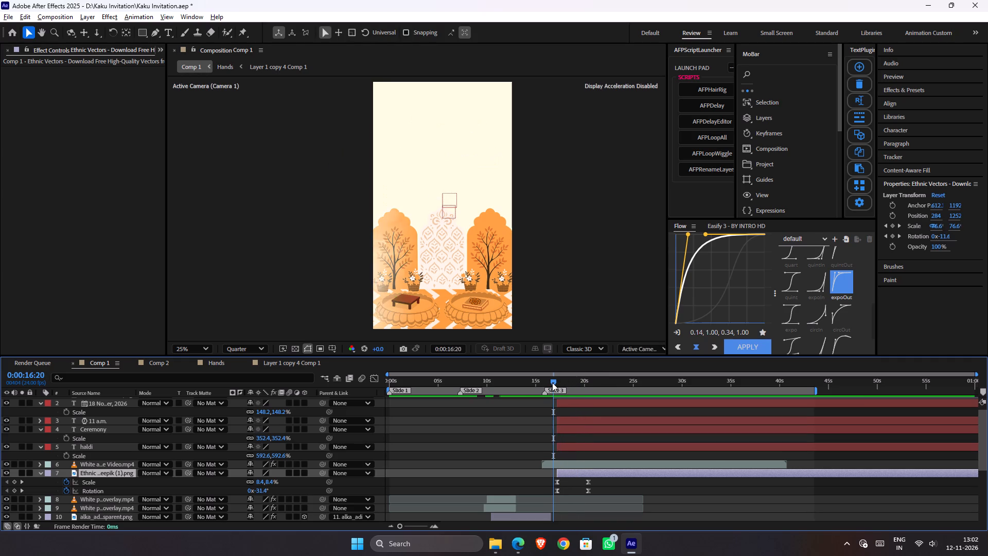
key("space")
key("space")
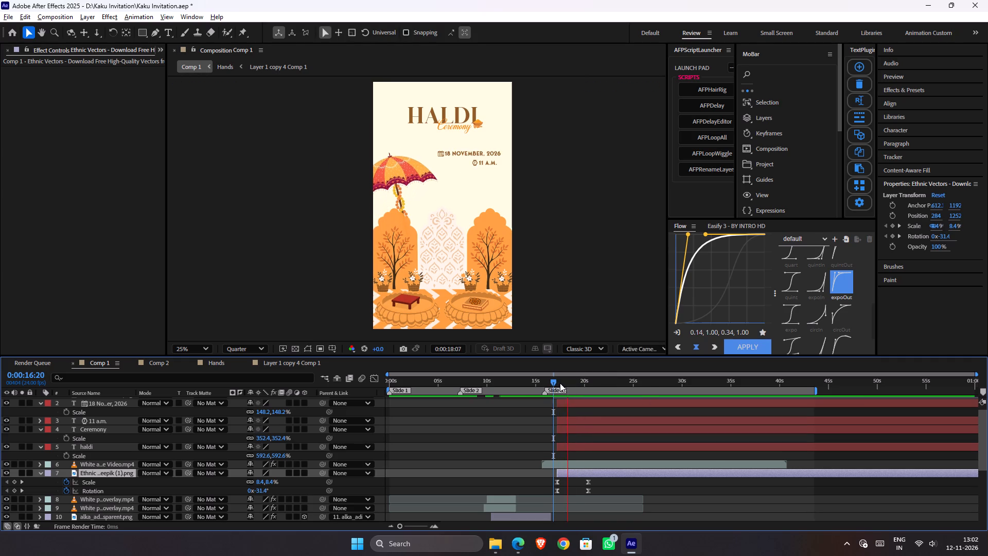
key("ctrl+s")
left_click(604, 476)
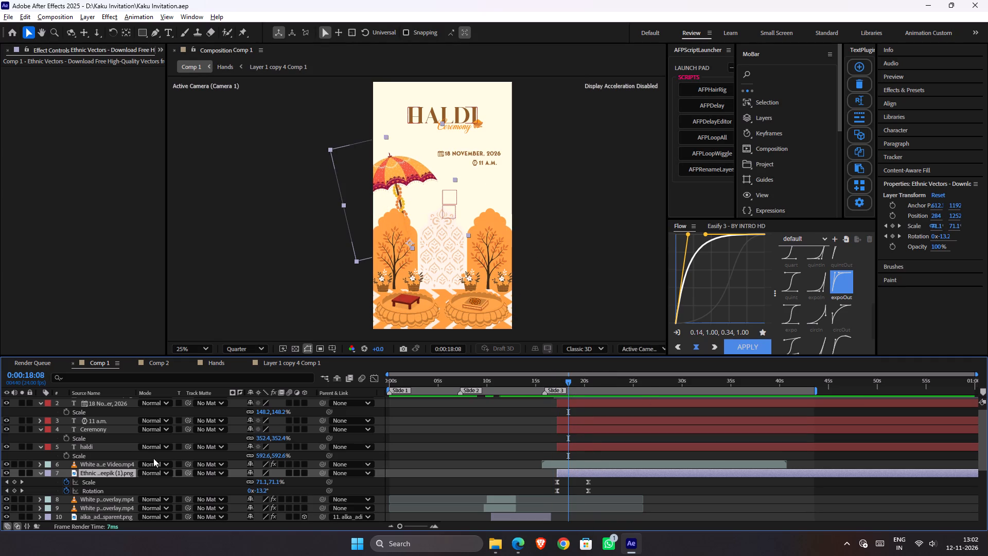
Add a TextEvo animation to the haldi text layer, starting at its in-point, 0:00:17:05.
left_click(108, 446)
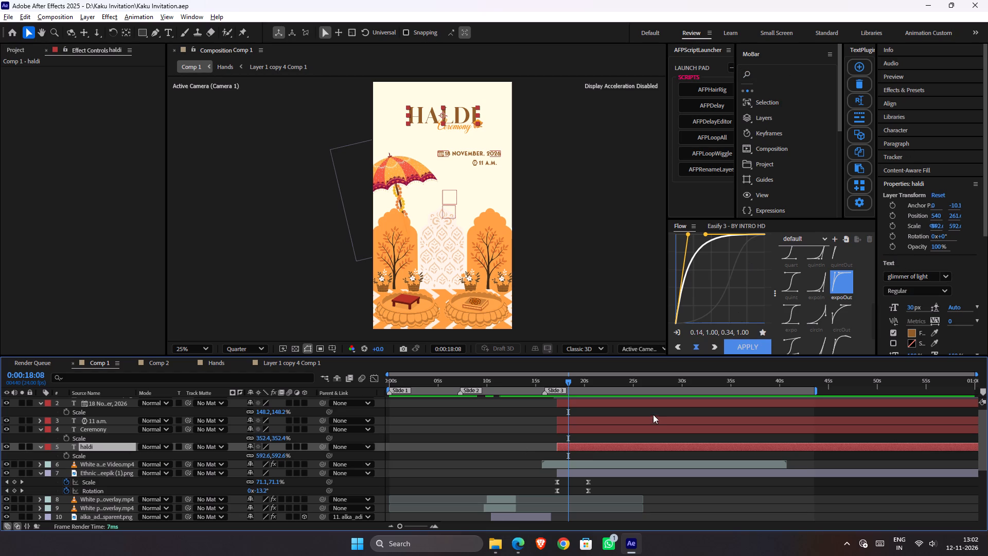
key("i")
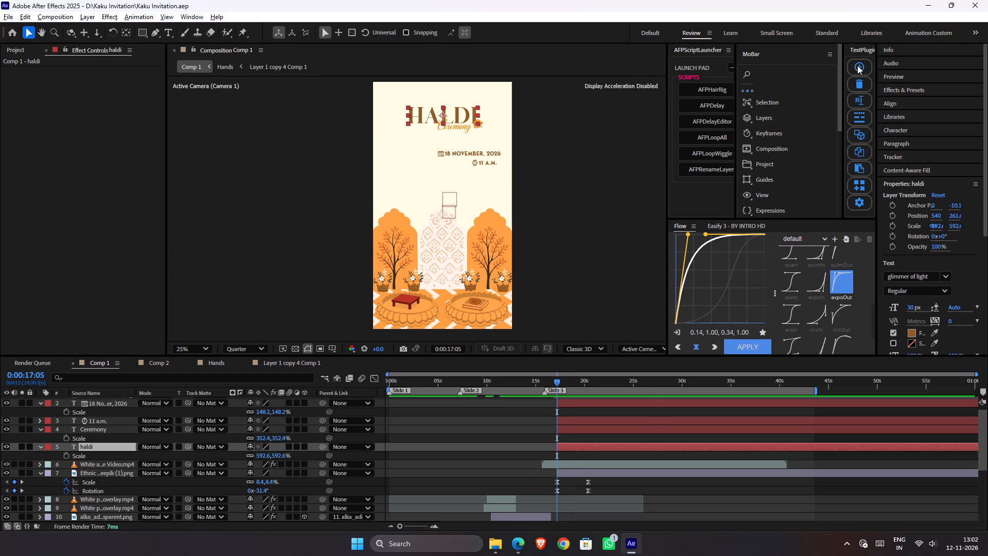
left_click(857, 65)
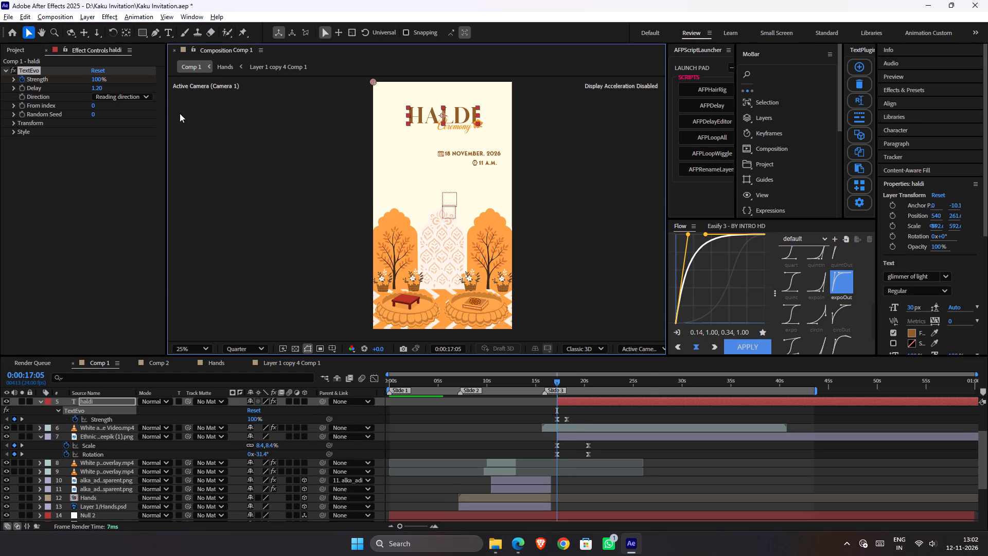
Set the haldi text's TextEvo Opacity to 0% and its Direction to Random, and preview the letter reveal.
left_click(12, 129)
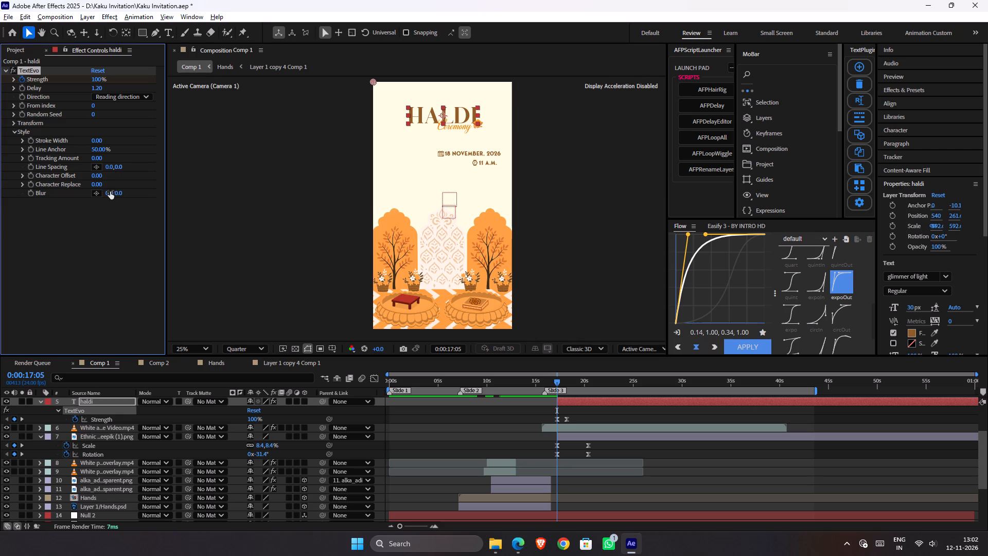
left_click(16, 125)
left_click_drag(98, 173, 0, 184)
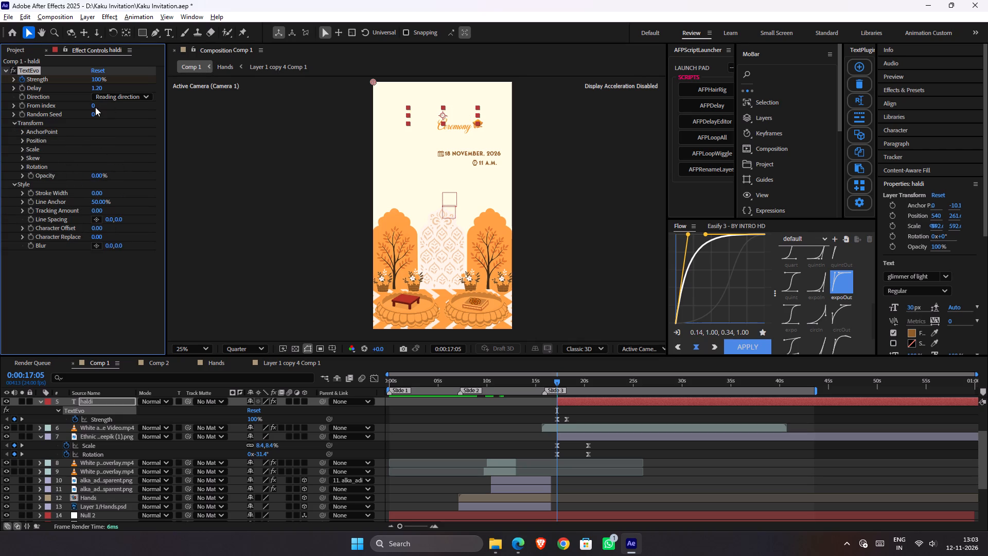
left_click(133, 96)
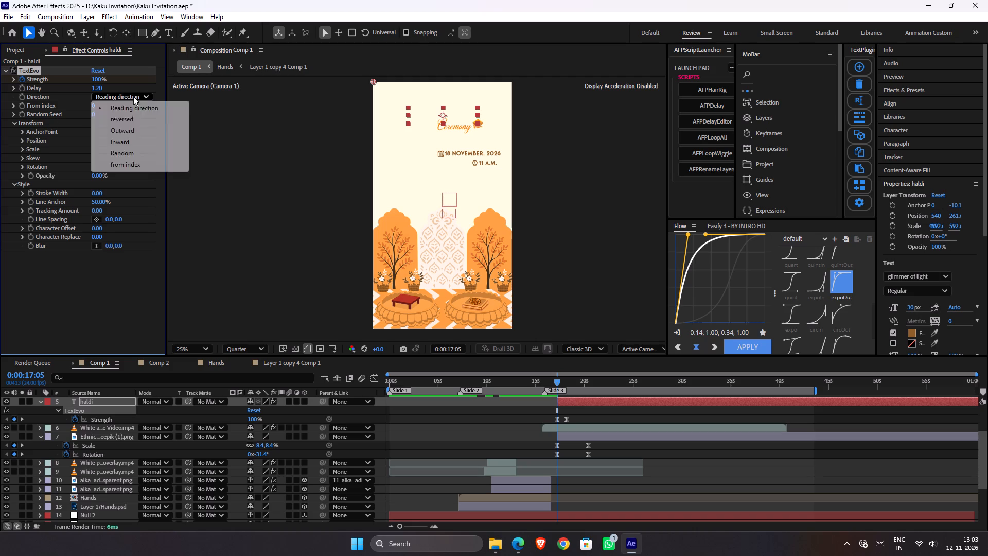
left_click(130, 154)
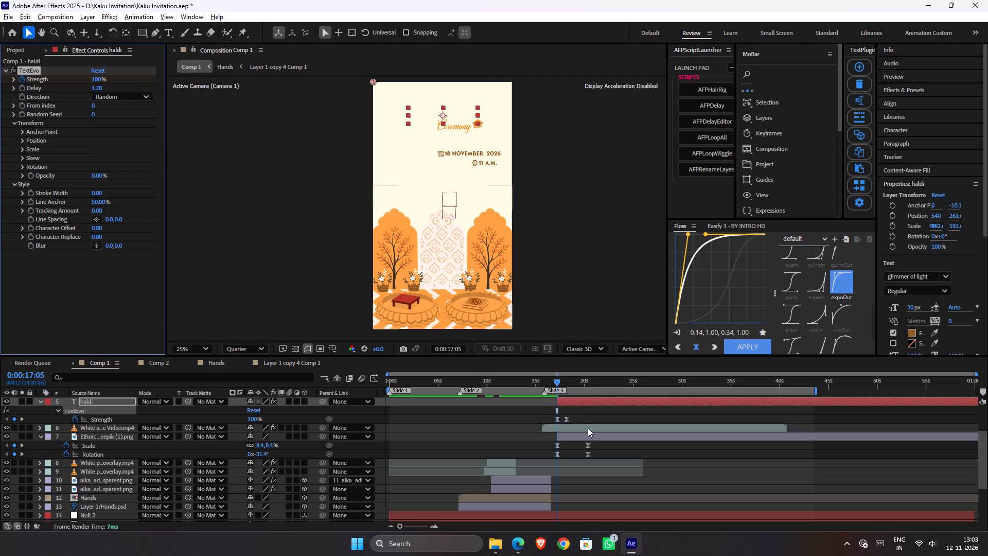
key("space")
key("space")
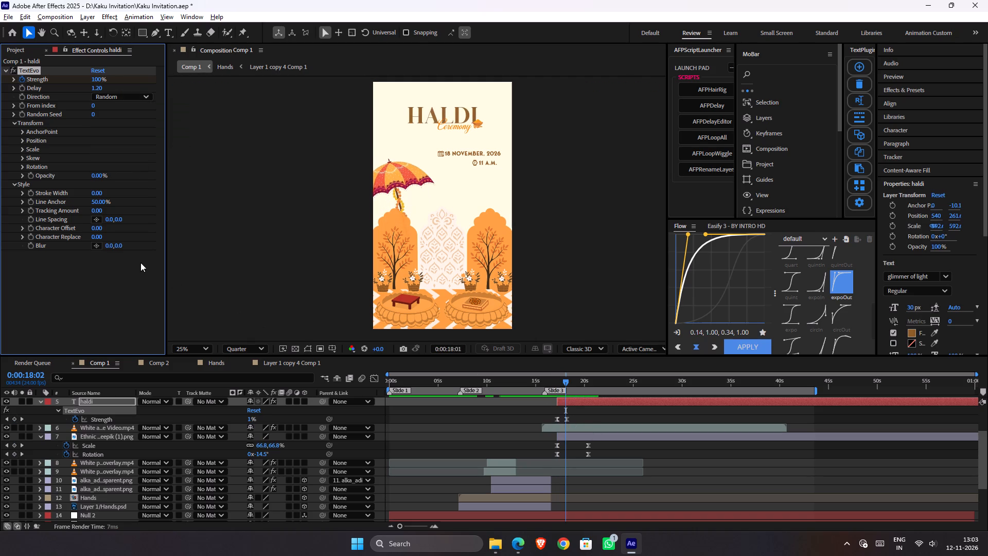
Set the haldi text's TextEvo Blur to 20 on both axes.
left_click(107, 247)
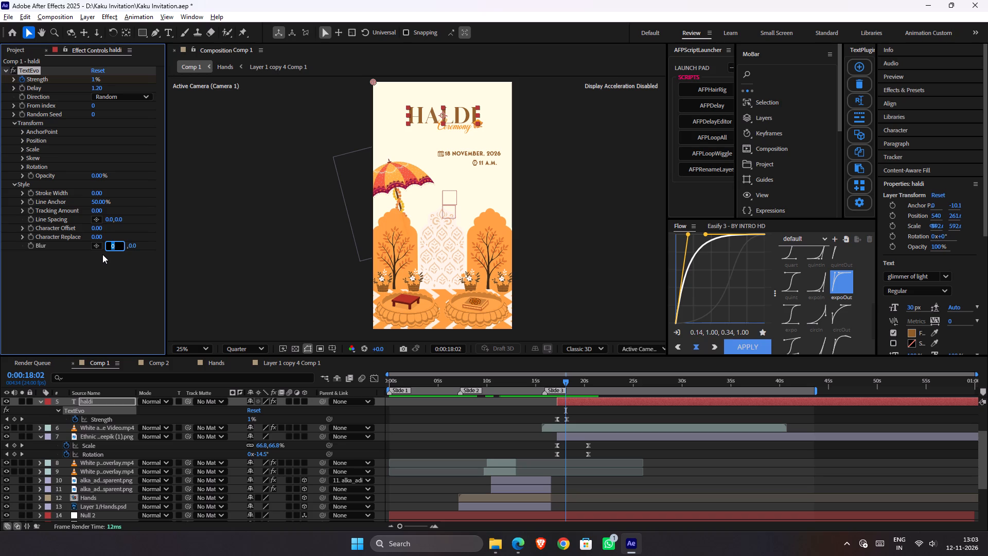
key("2")
key("0")
left_click(113, 265)
left_click(121, 245)
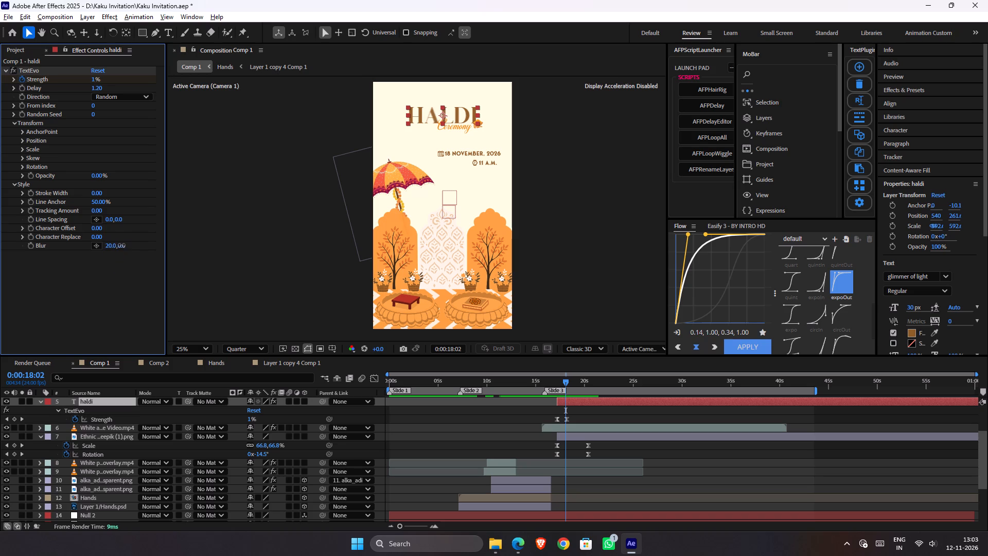
key("2")
key("0")
left_click(115, 273)
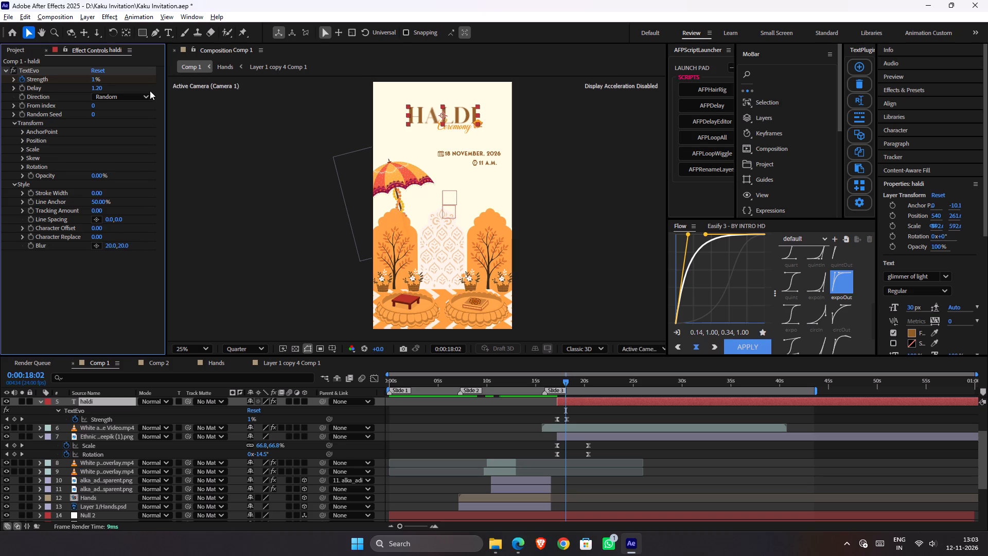
Change the haldi text's TextEvo Direction to Reading direction and preview the blurred letter reveal.
left_click(146, 95)
left_click(147, 106)
left_click(557, 387)
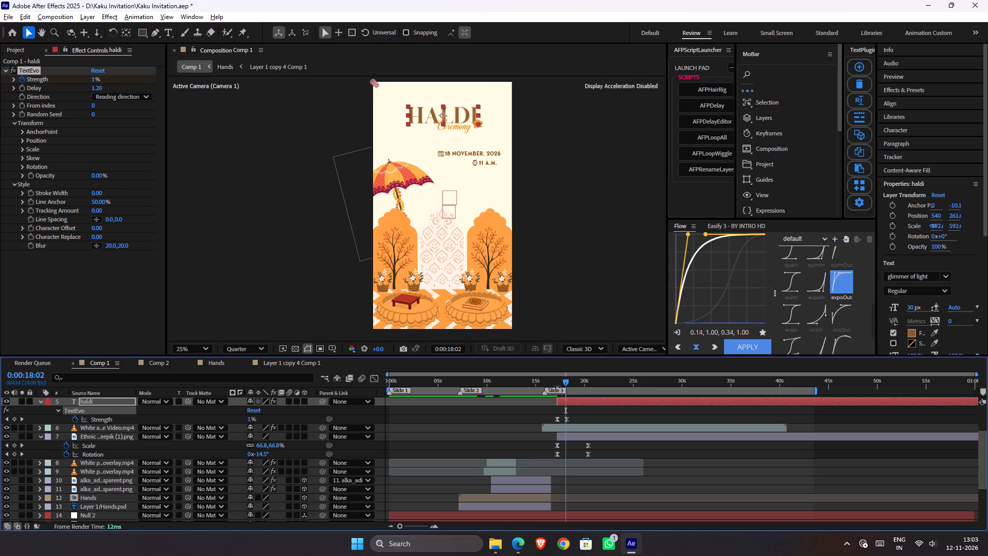
left_click_drag(558, 380, 550, 382)
key("space")
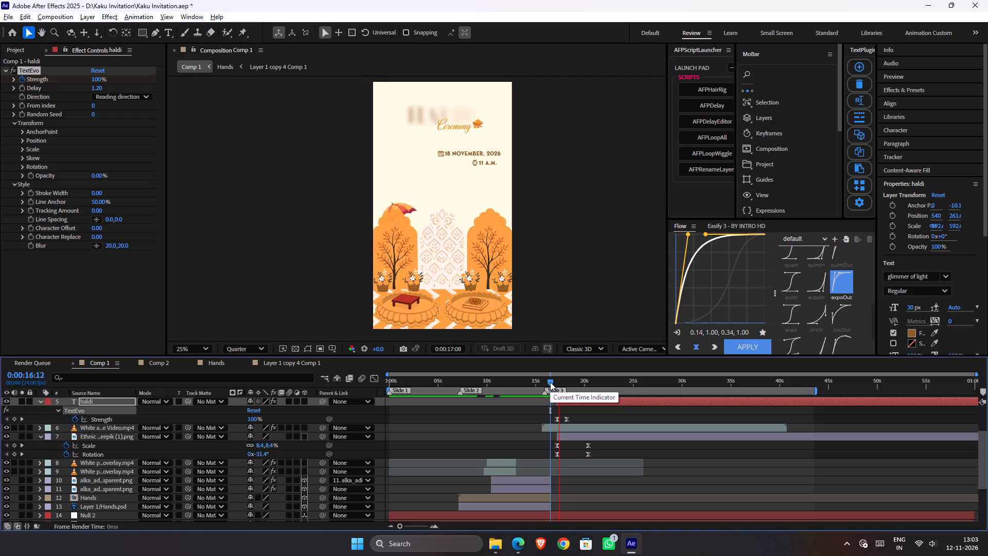
key("space")
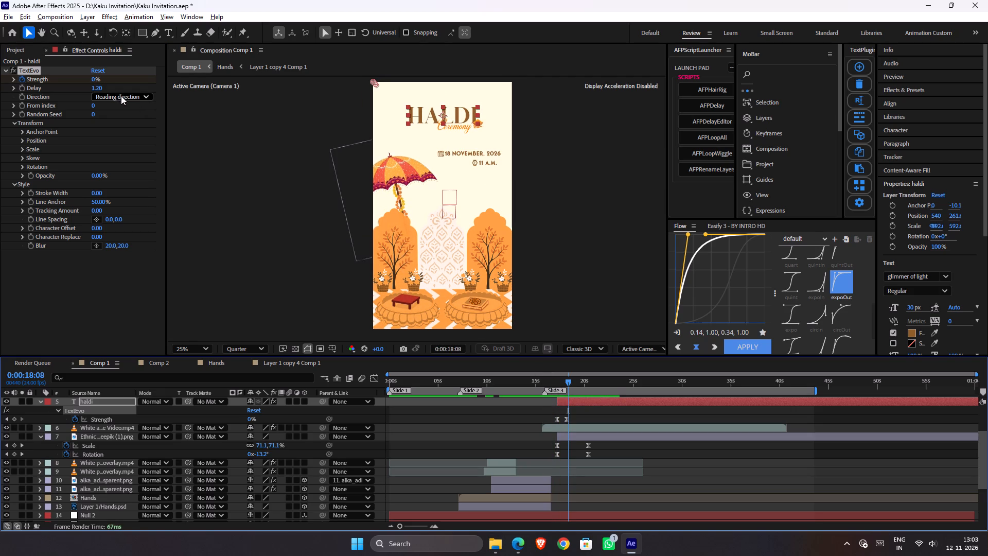
left_click(854, 117)
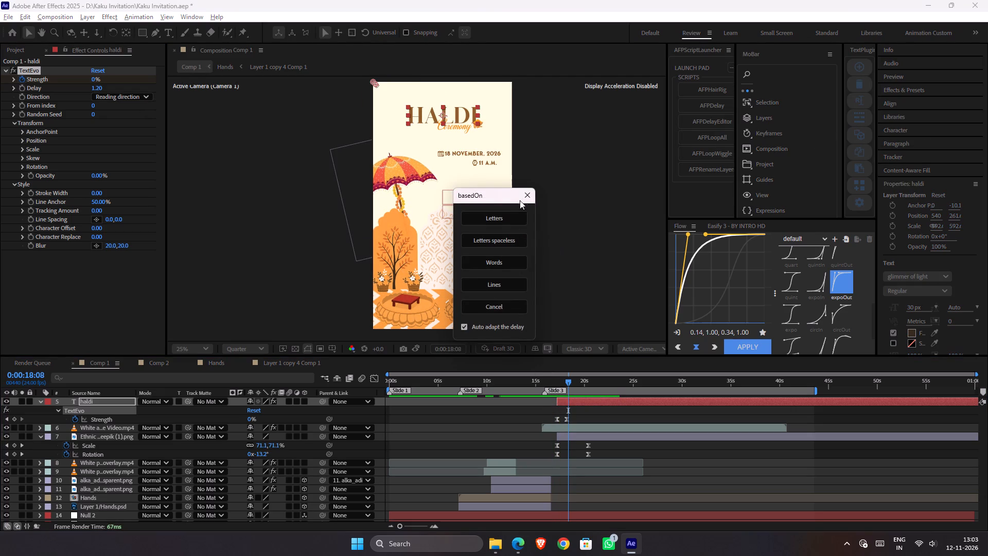
left_click(525, 197)
Slow the haldi reveal by moving its ending Strength keyframe to about 0:00:20:00, and preview it.
left_click_drag(566, 417, 585, 419)
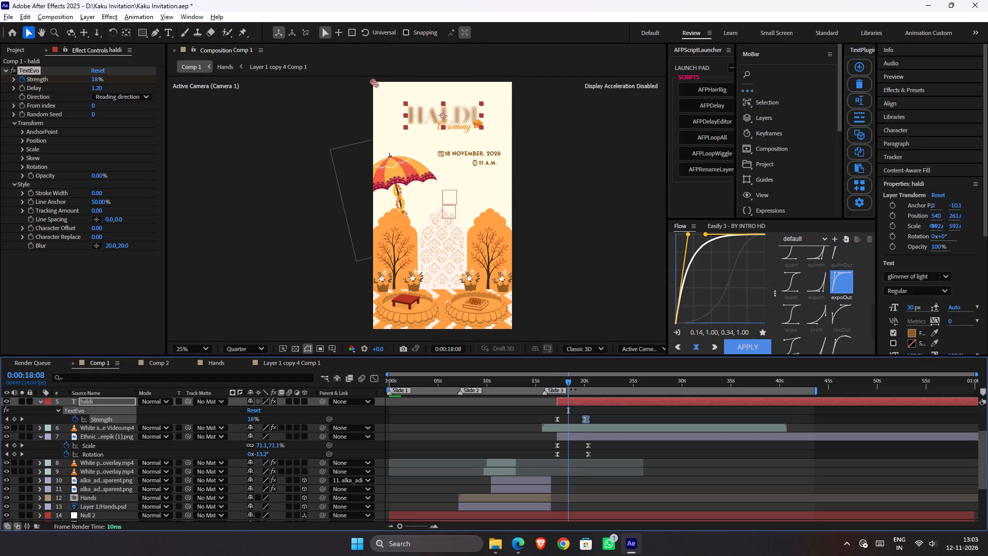
left_click_drag(568, 379, 553, 380)
key("space")
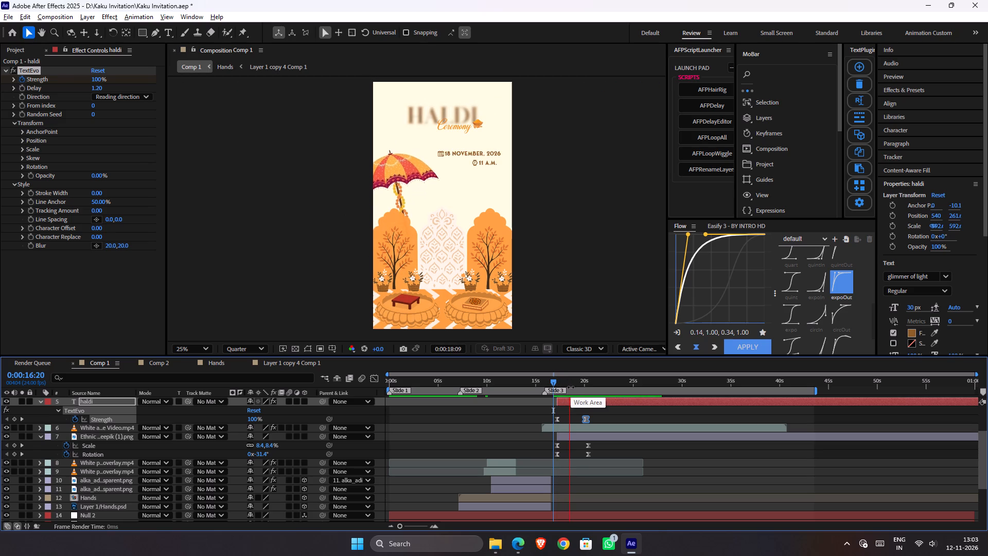
key("space")
Shift the haldi text layer earlier so it starts just after the Slide 3 marker, and preview its entrance.
left_click_drag(589, 399, 583, 398)
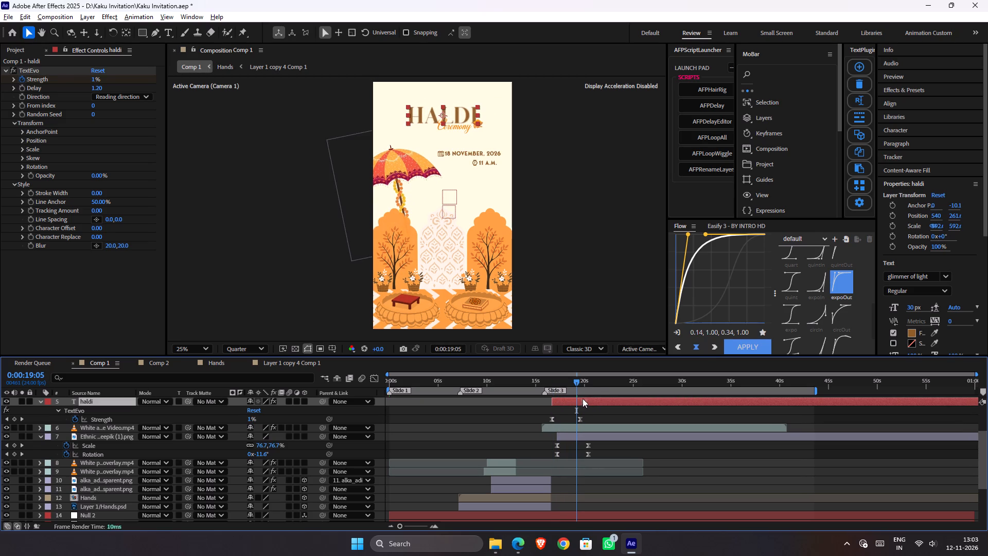
left_click_drag(583, 398, 581, 396)
left_click_drag(556, 383, 546, 392)
key("space")
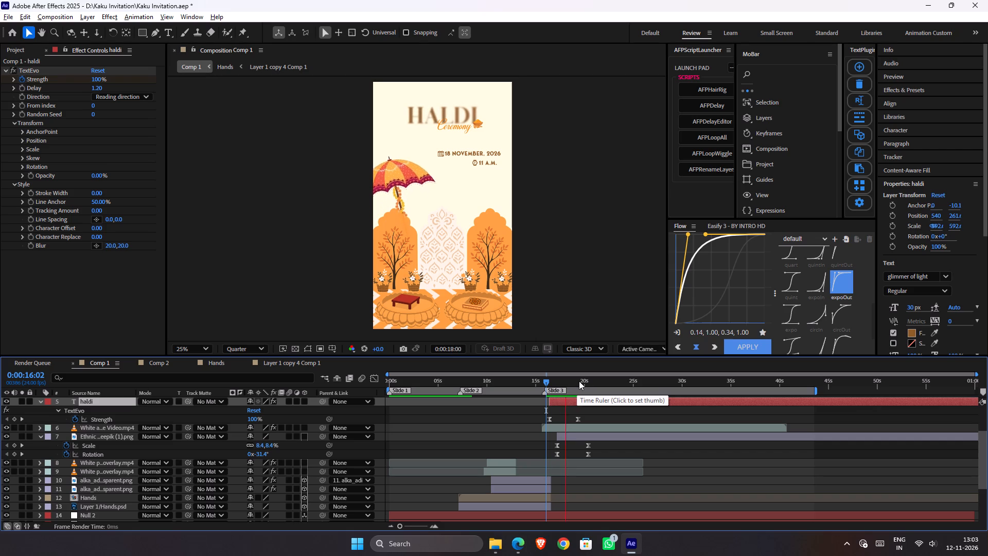
key("space")
left_click_drag(553, 381, 540, 381)
key("space")
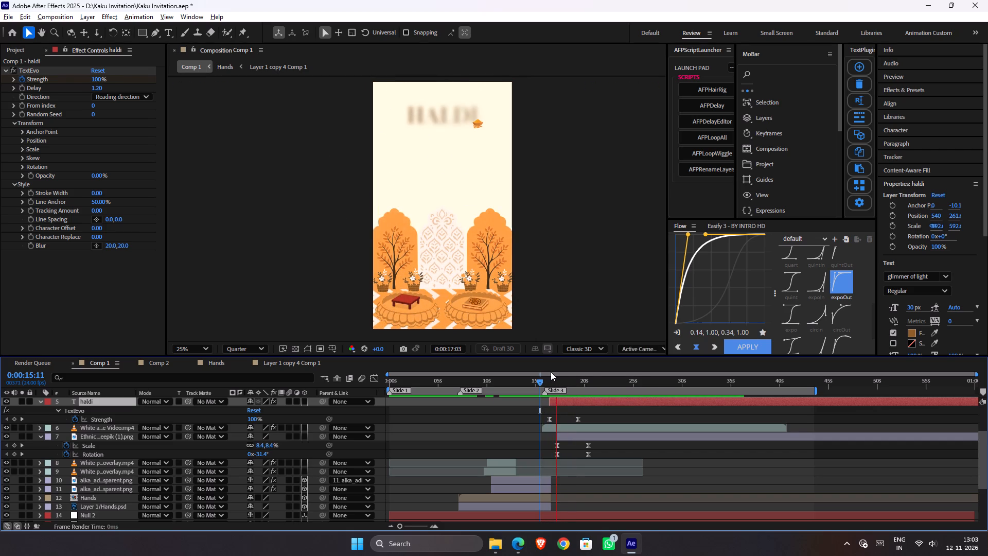
key("space")
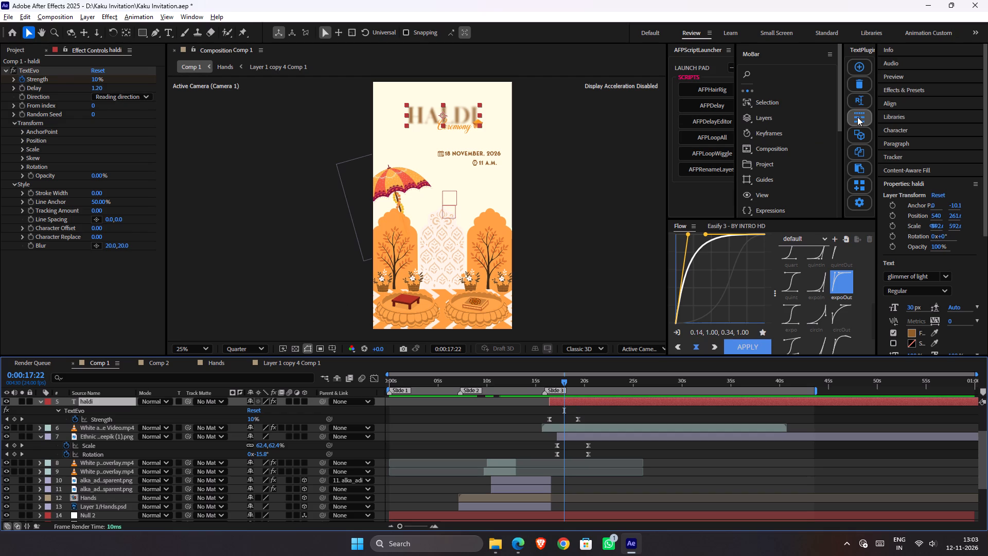
Set the haldi text's TextEvo Y Position to -42 and preview the letters dropping into place.
left_click(19, 136)
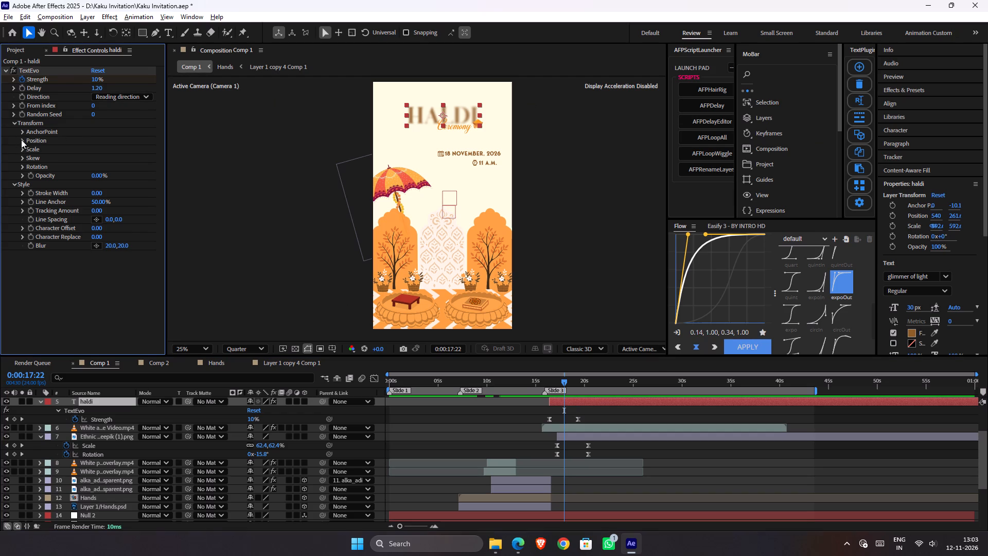
left_click_drag(100, 157, 79, 157)
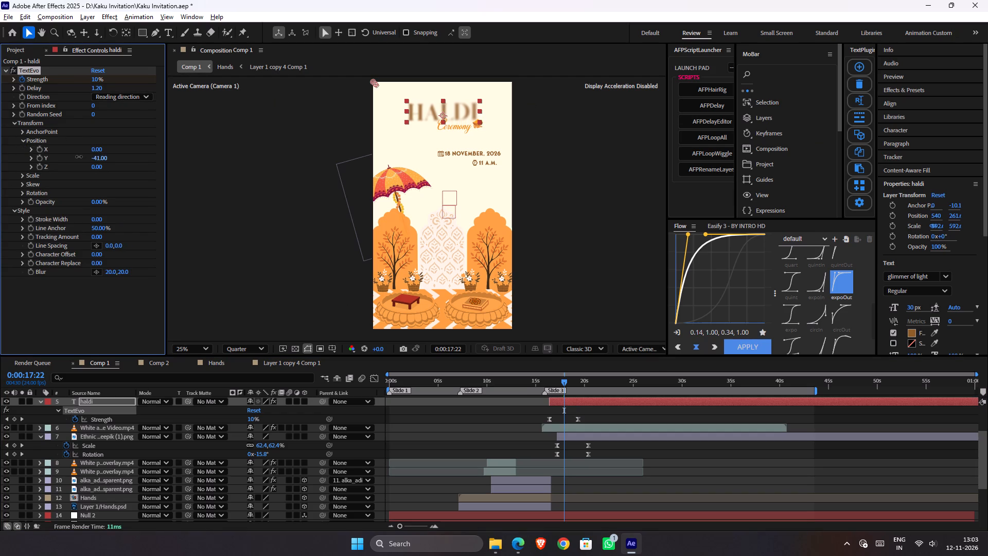
left_click_drag(79, 157, 78, 157)
left_click_drag(552, 378, 538, 376)
key("space")
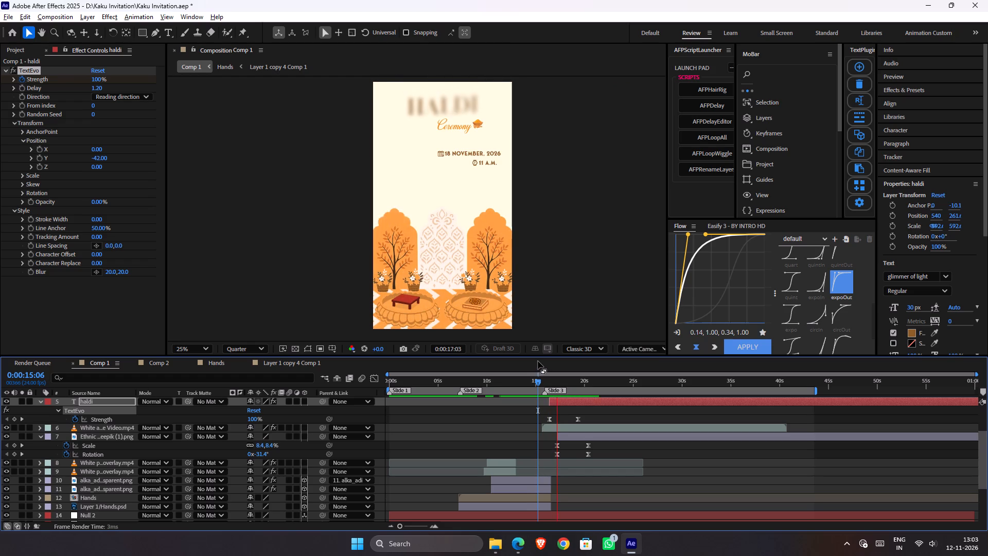
key("space")
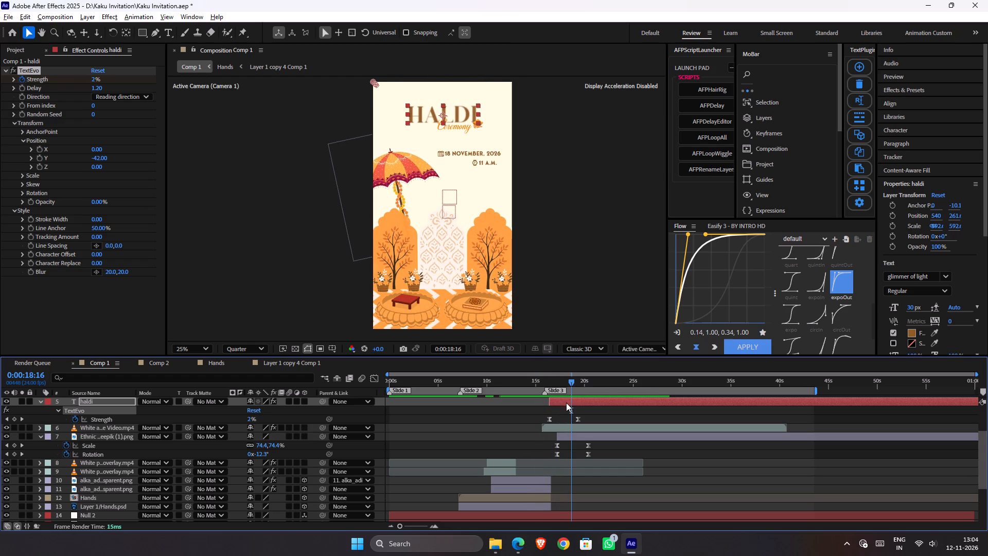
Replay the haldi text's entrance from around the Slide 3 marker and save the project.
left_click(543, 383)
key("space")
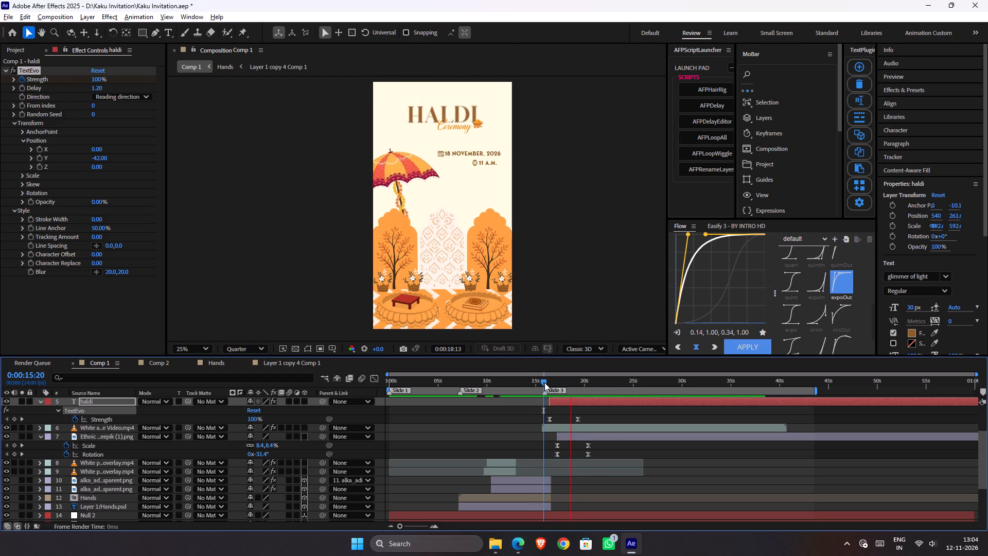
key("space")
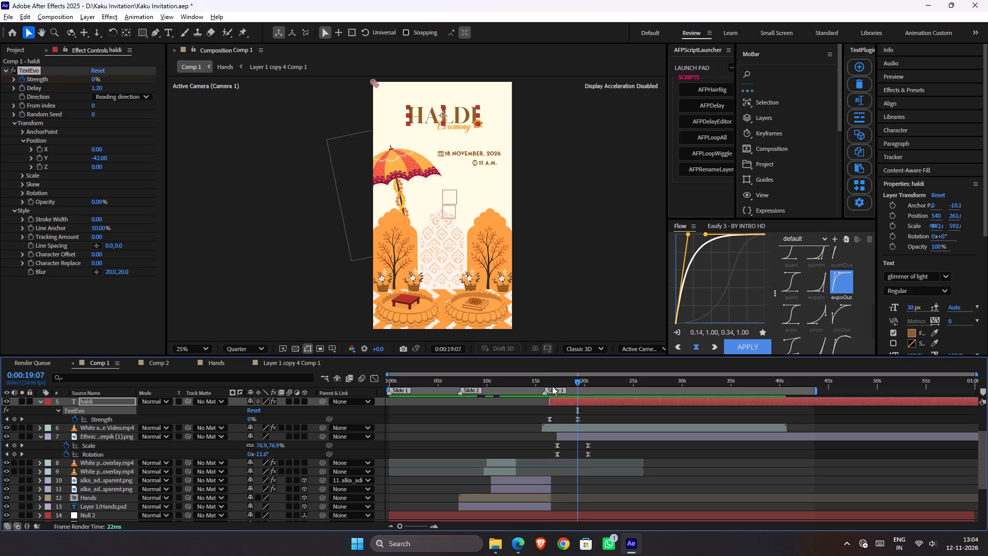
left_click(548, 380)
key("space")
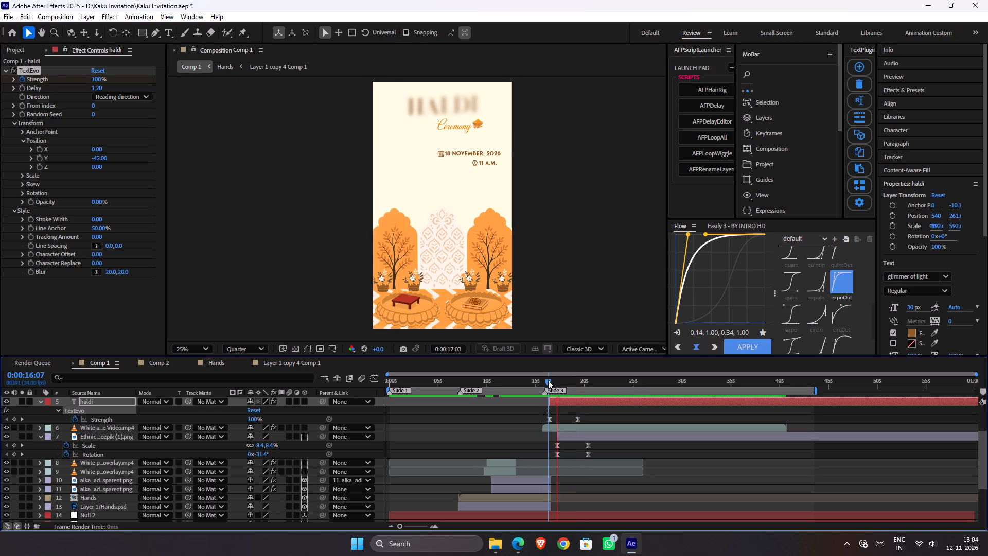
key("space")
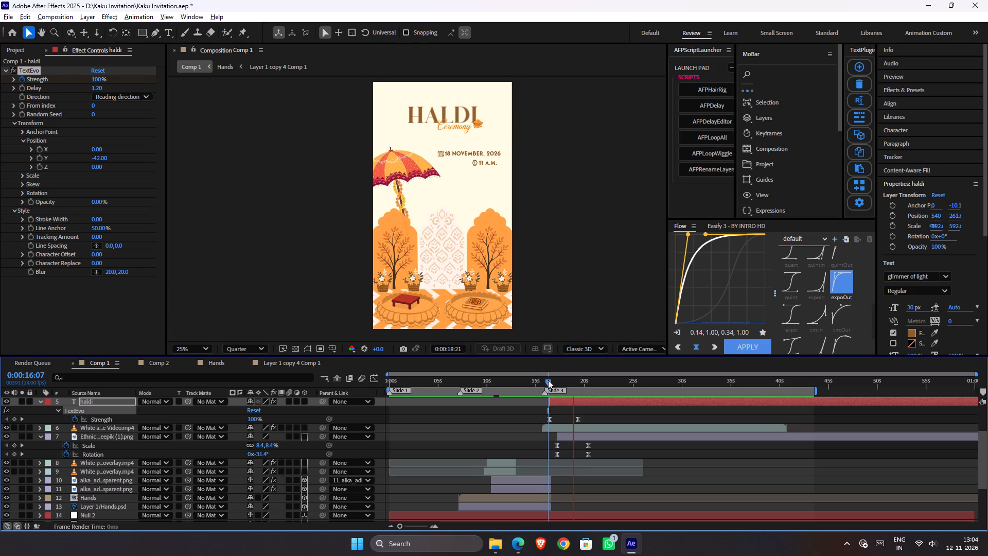
key("ctrl+s")
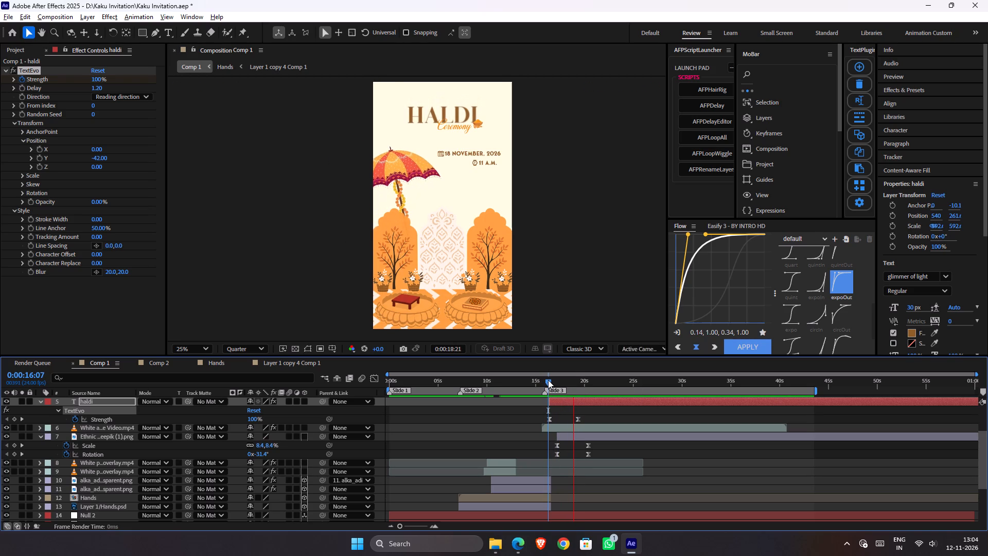
left_click(546, 380)
key("space")
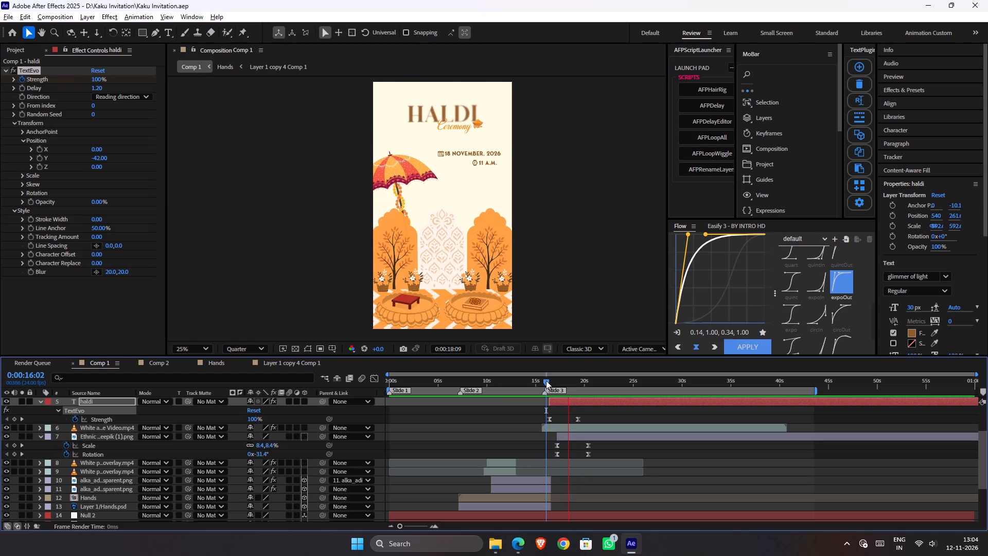
key("space")
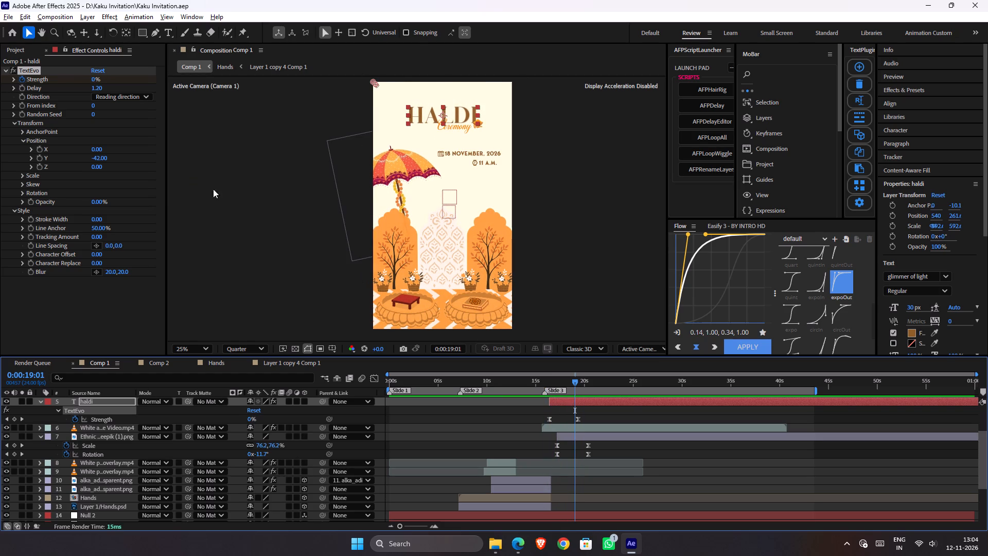